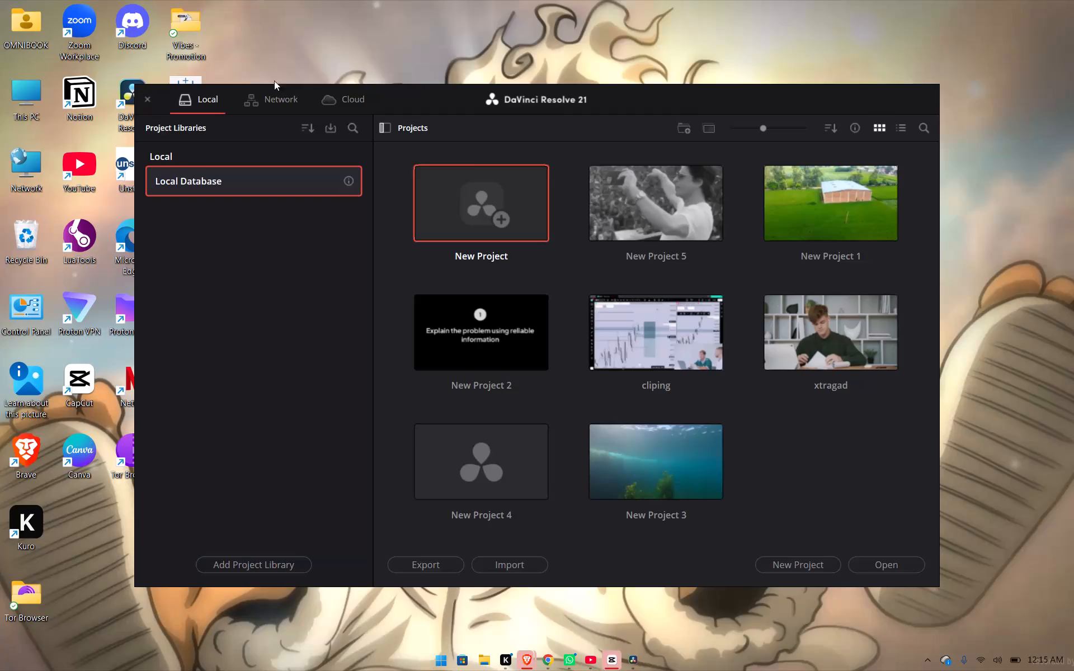
Open the existing project New Project 5 from the local database.
left_click(647, 199)
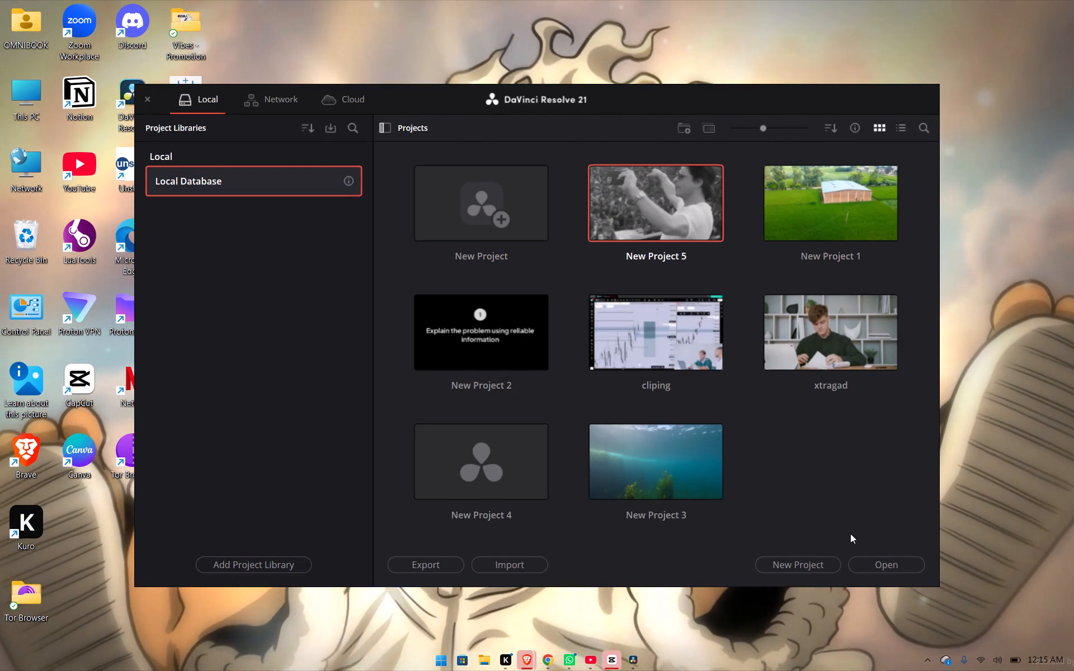
left_click(876, 560)
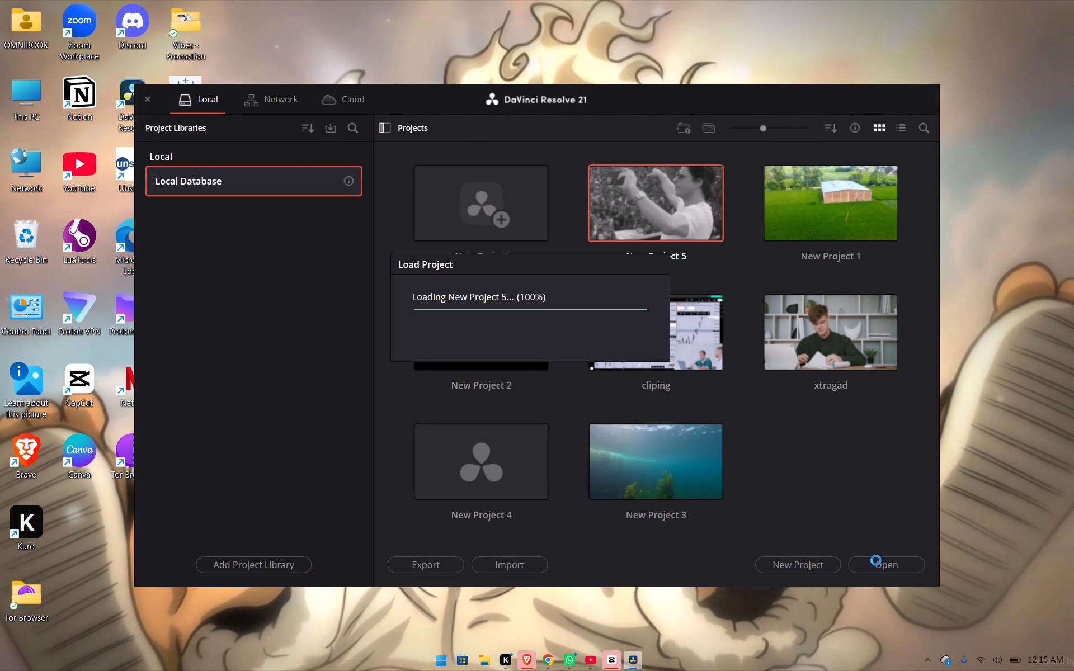
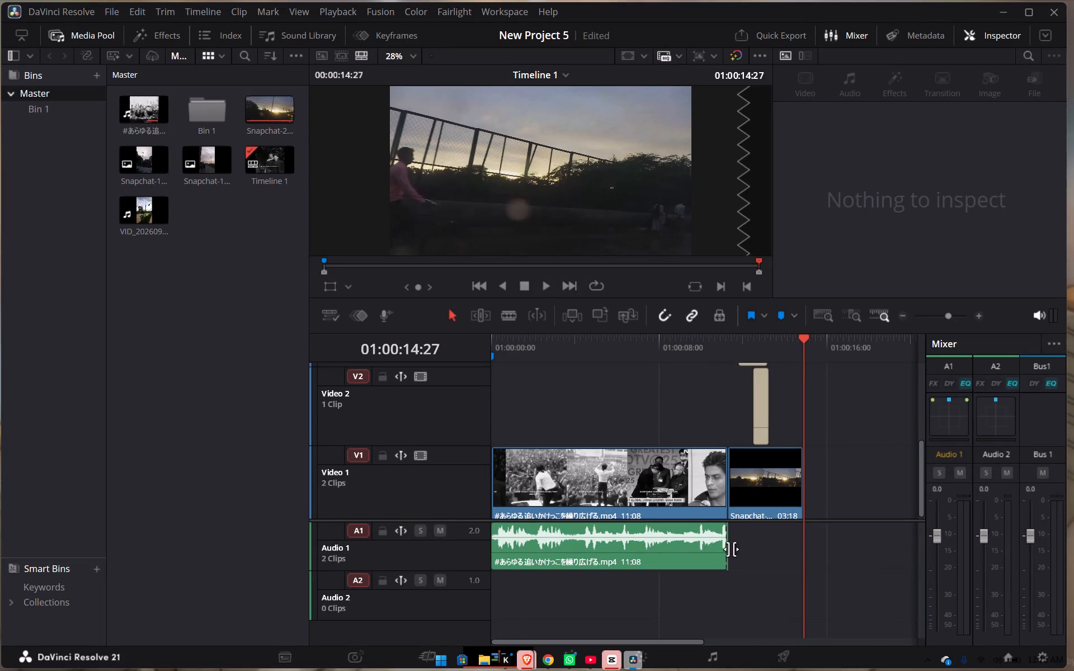
Import the 1030 MP4 file from the 1030 folder inside common_attachment on the C: drive into the media pool.
left_click(107, 13)
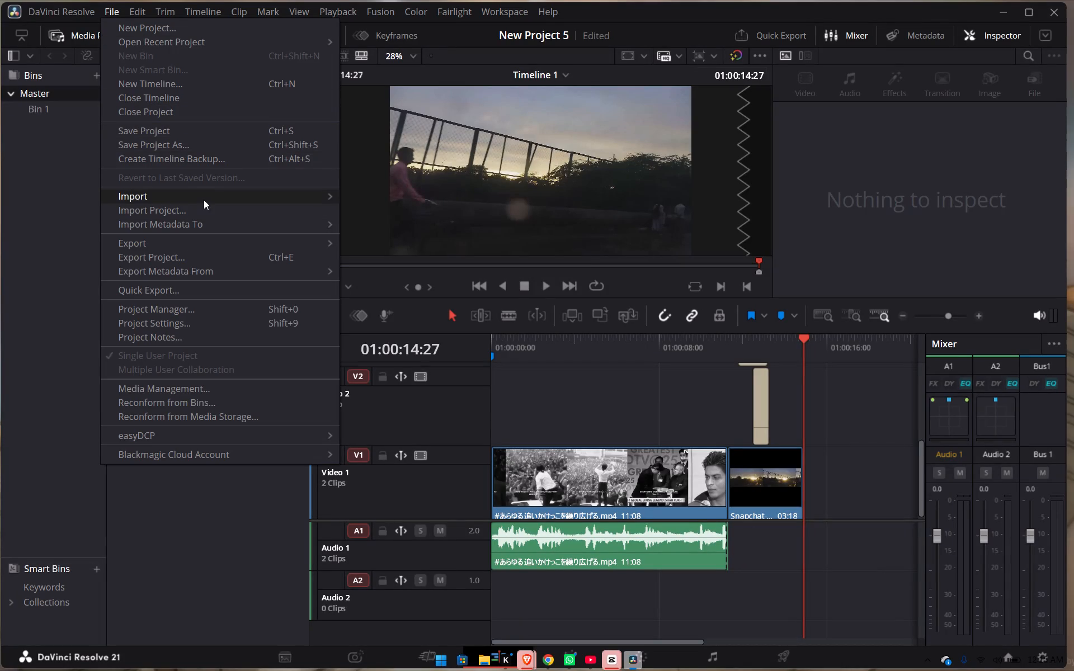
left_click(371, 216)
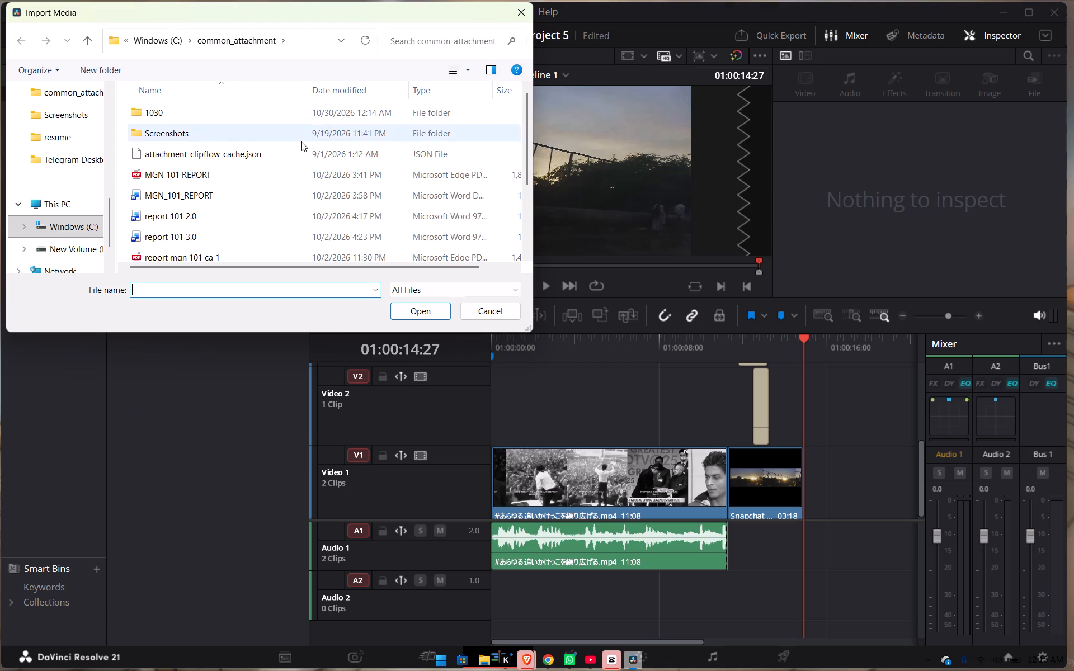
left_click(79, 225)
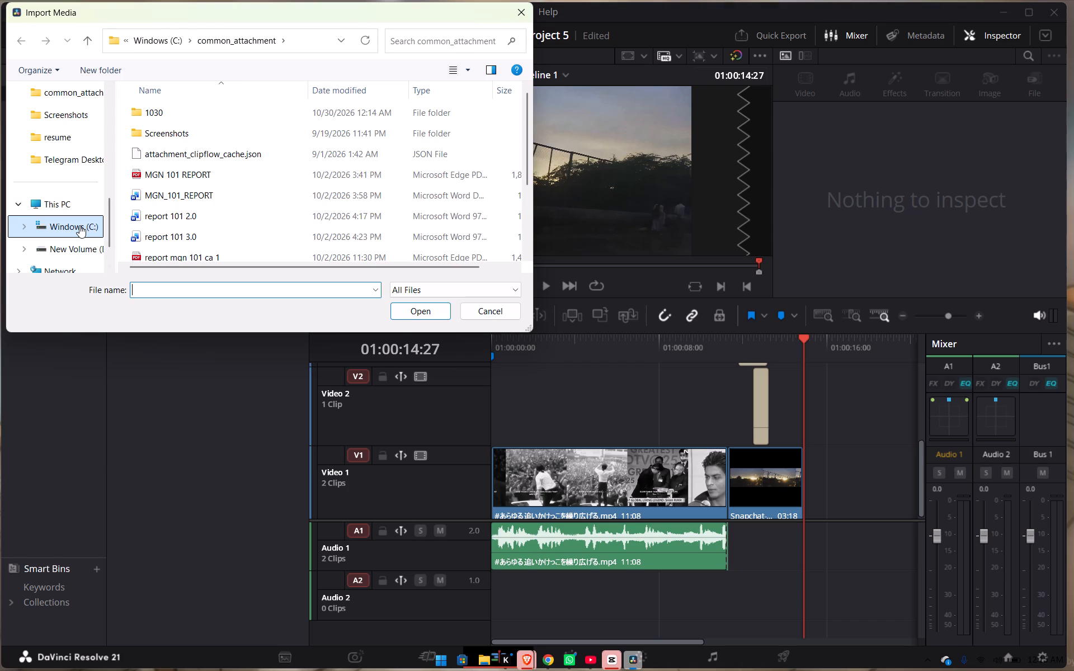
scroll(206, 205, "down", 2)
scroll(206, 205, "up", 2)
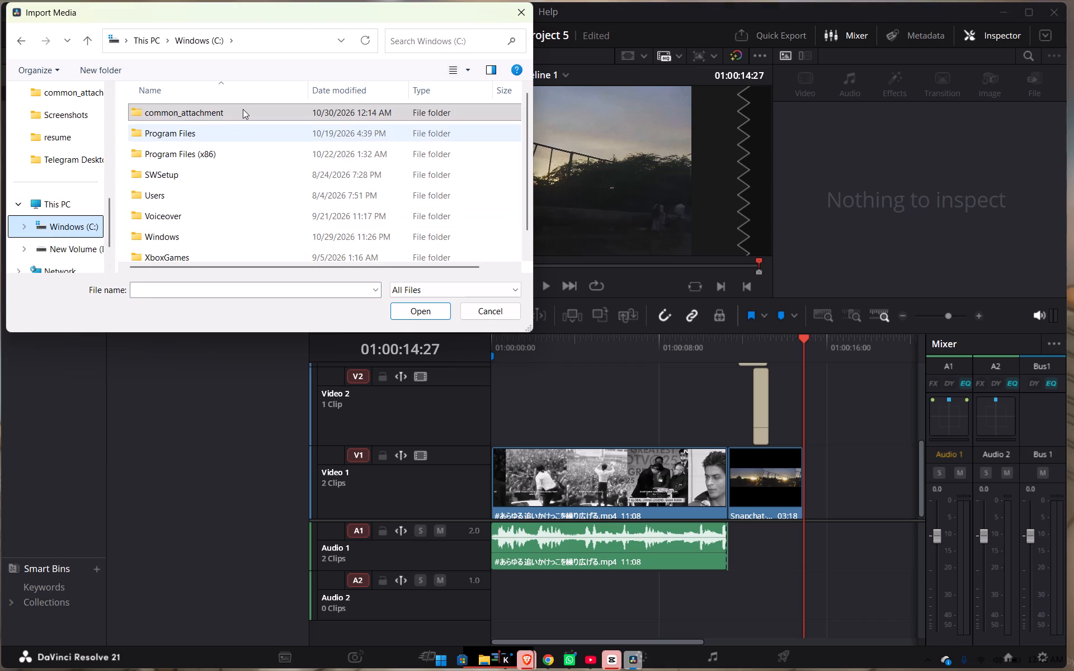
double_click(243, 109)
scroll(246, 185, "down", 3)
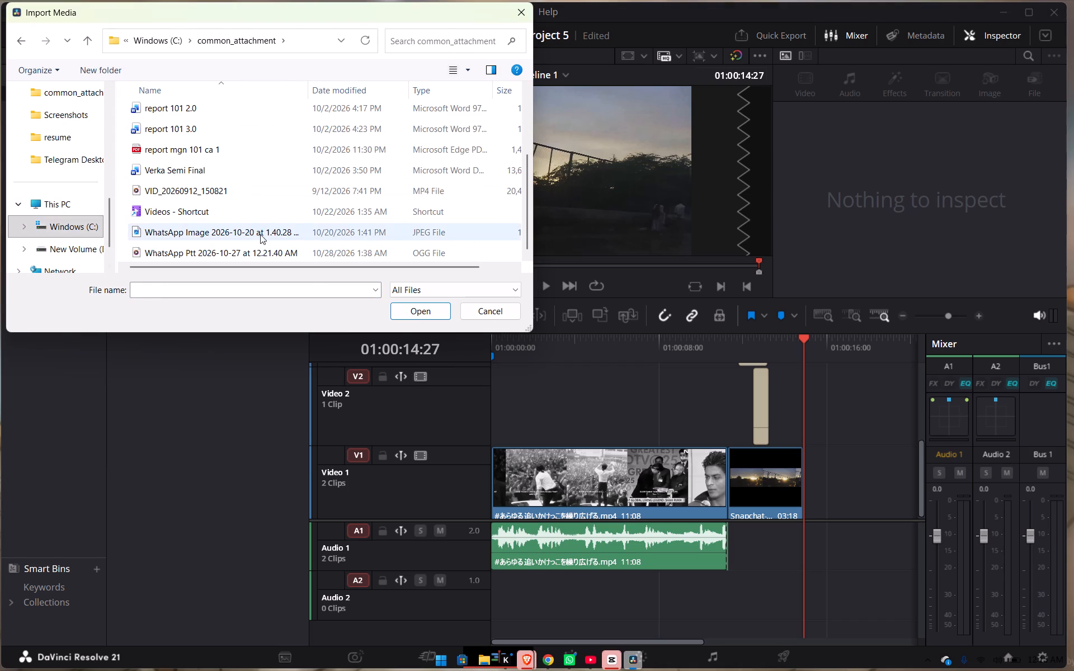
scroll(265, 236, "down", 2)
scroll(302, 201, "up", 1)
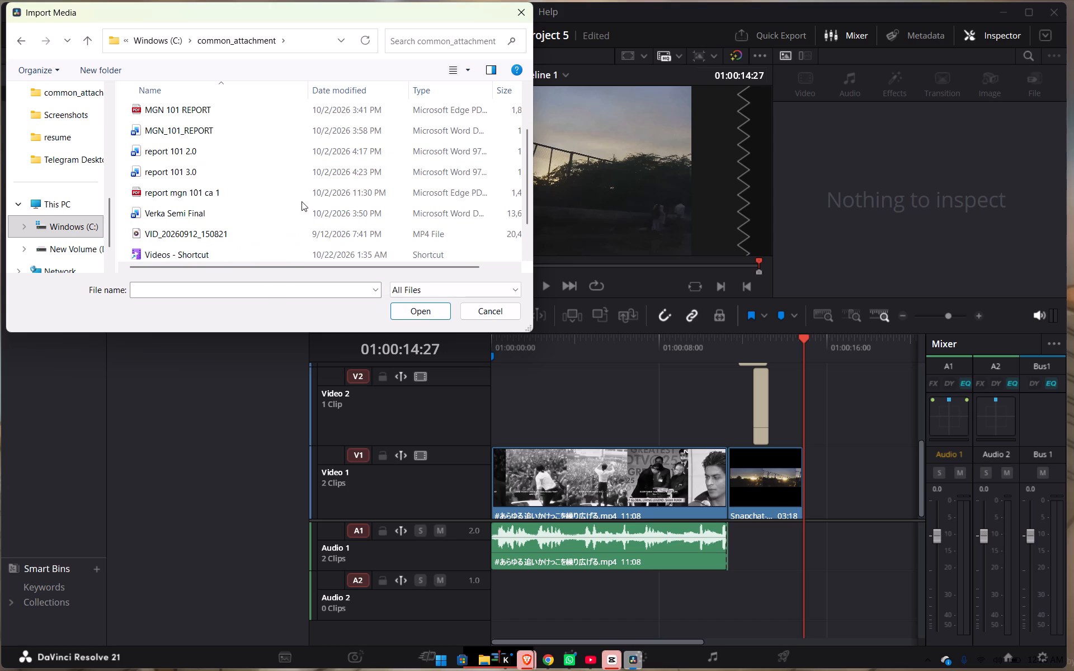
scroll(302, 201, "up", 1)
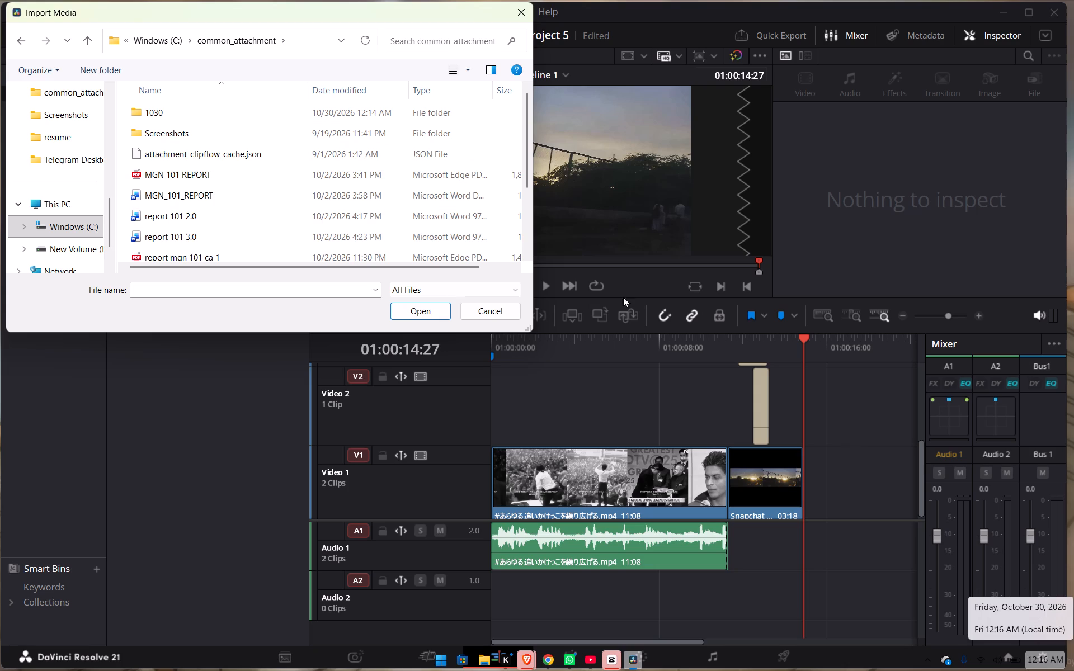
double_click(375, 110)
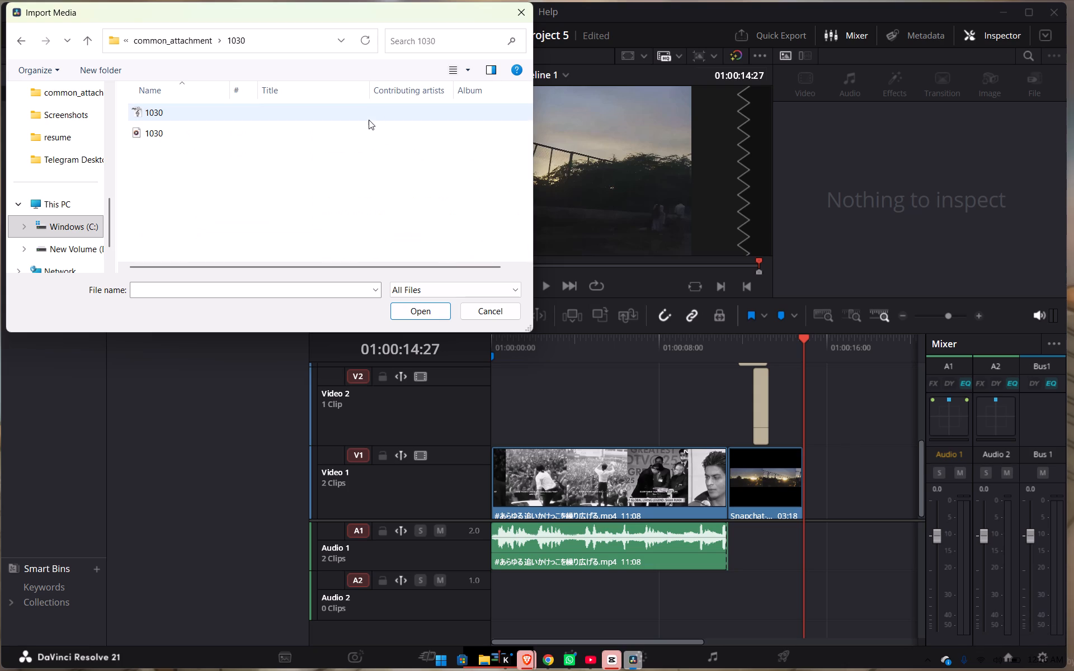
double_click(366, 130)
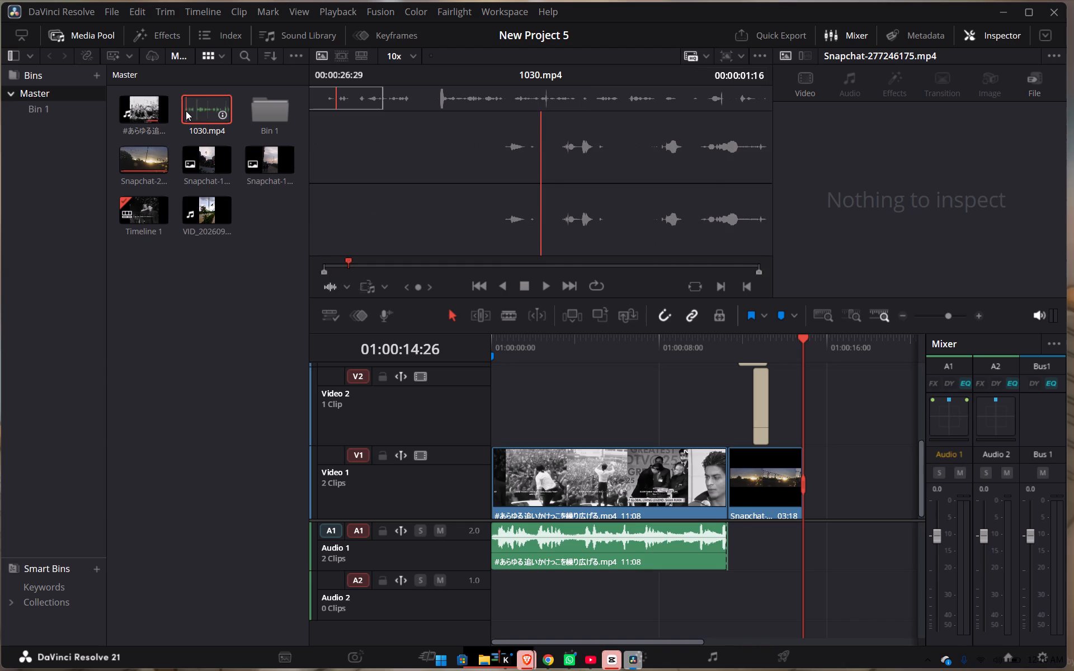
Place 1030.mp4 from the media pool on track Audio 1, just after the end of the first clip's audio.
left_click_drag(186, 111, 284, 218)
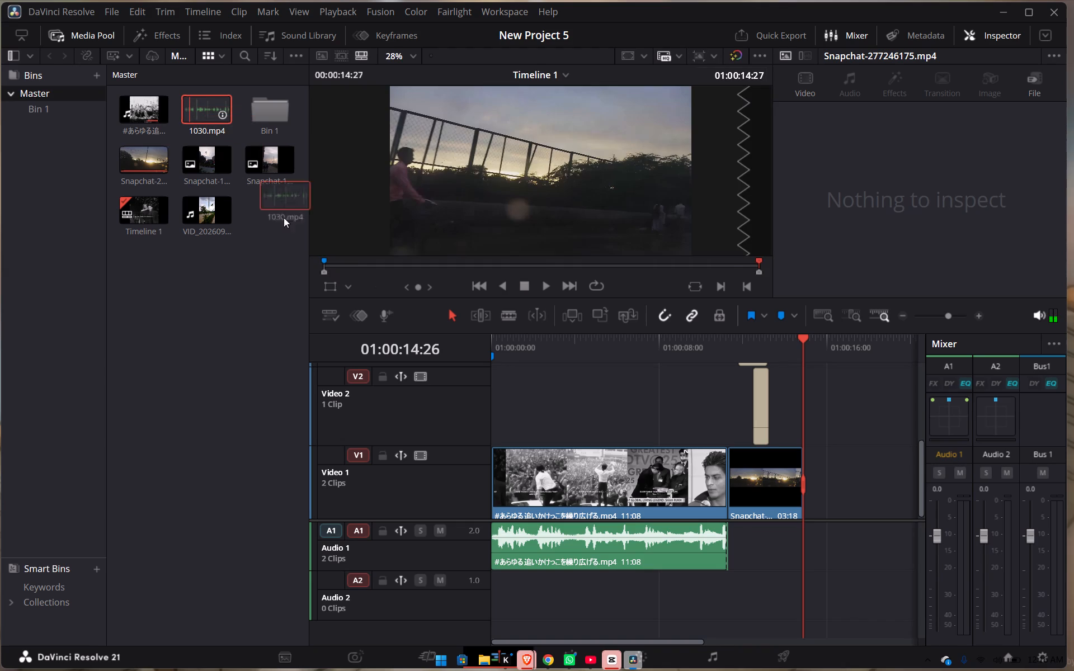
left_click_drag(284, 218, 634, 441)
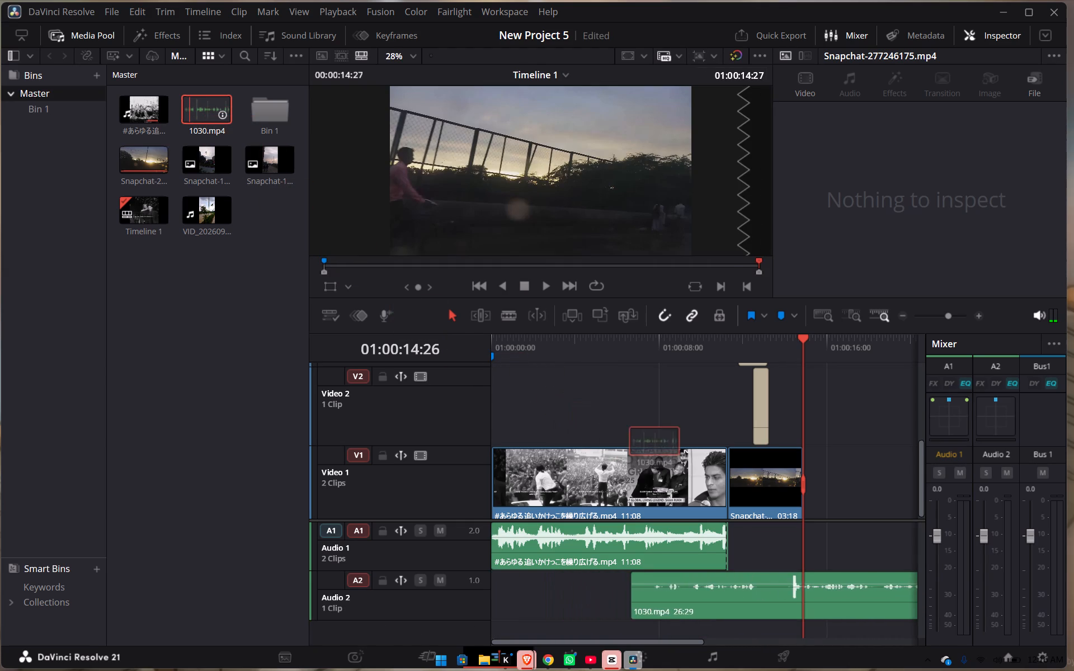
left_click_drag(634, 441, 761, 524)
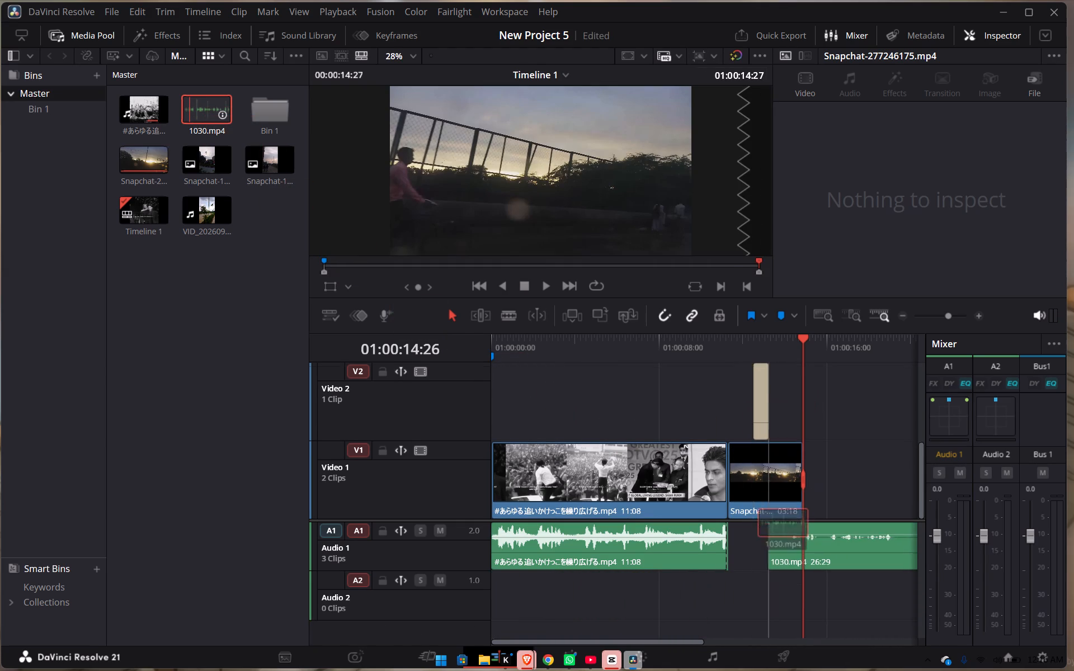
left_click_drag(761, 524, 739, 555)
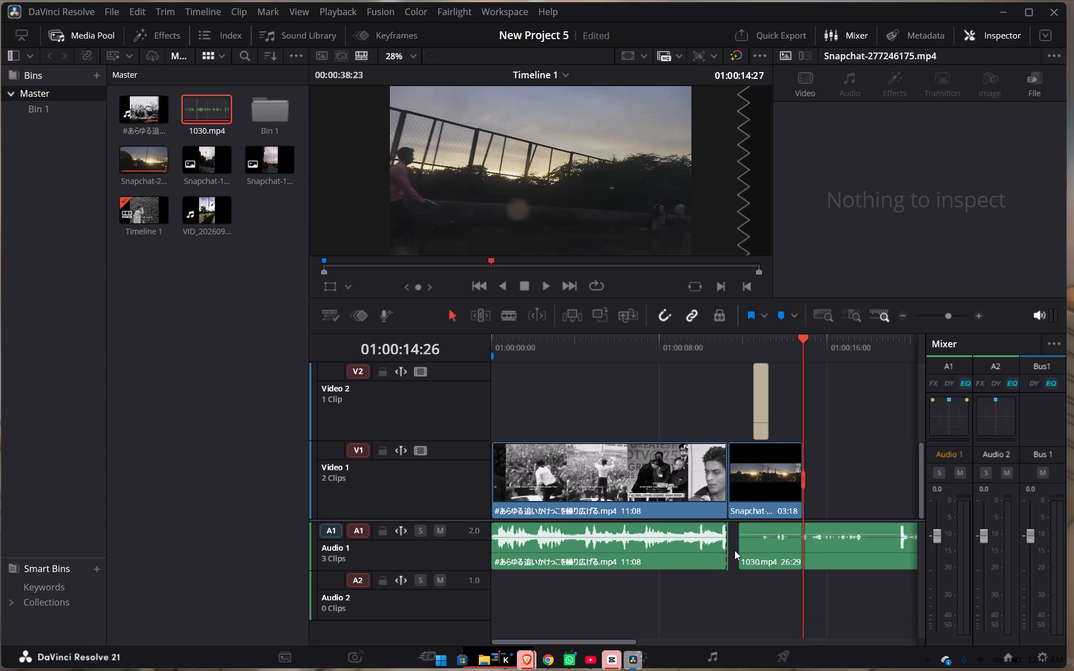
Ripple delete the gap on Audio 1 between the first clip's audio and 1030.mp4.
left_click(734, 550)
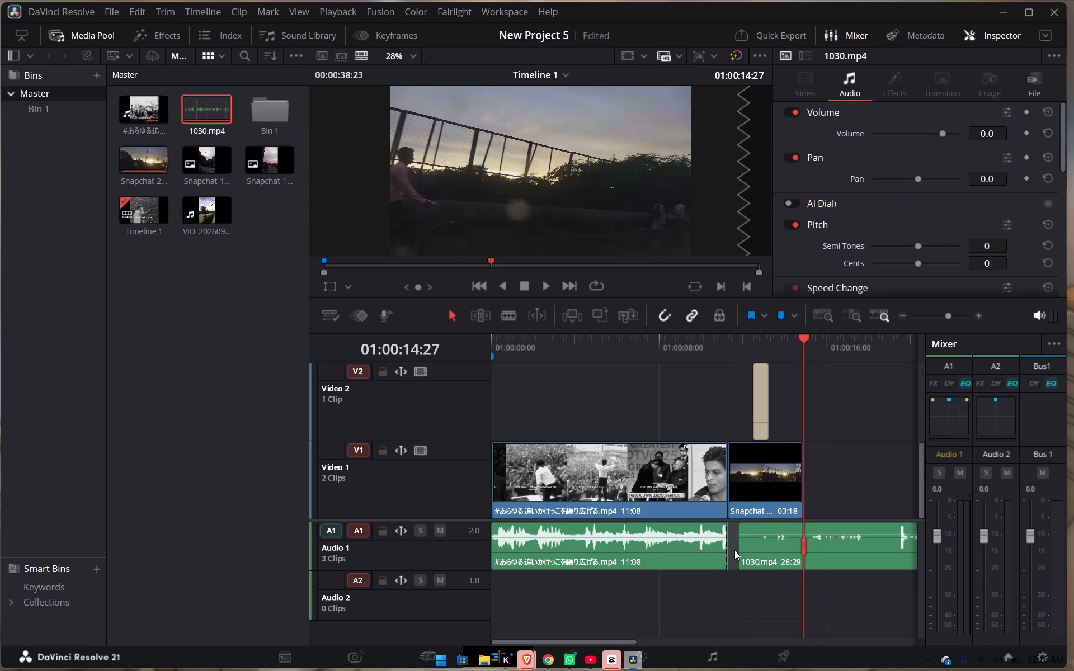
key("Delete")
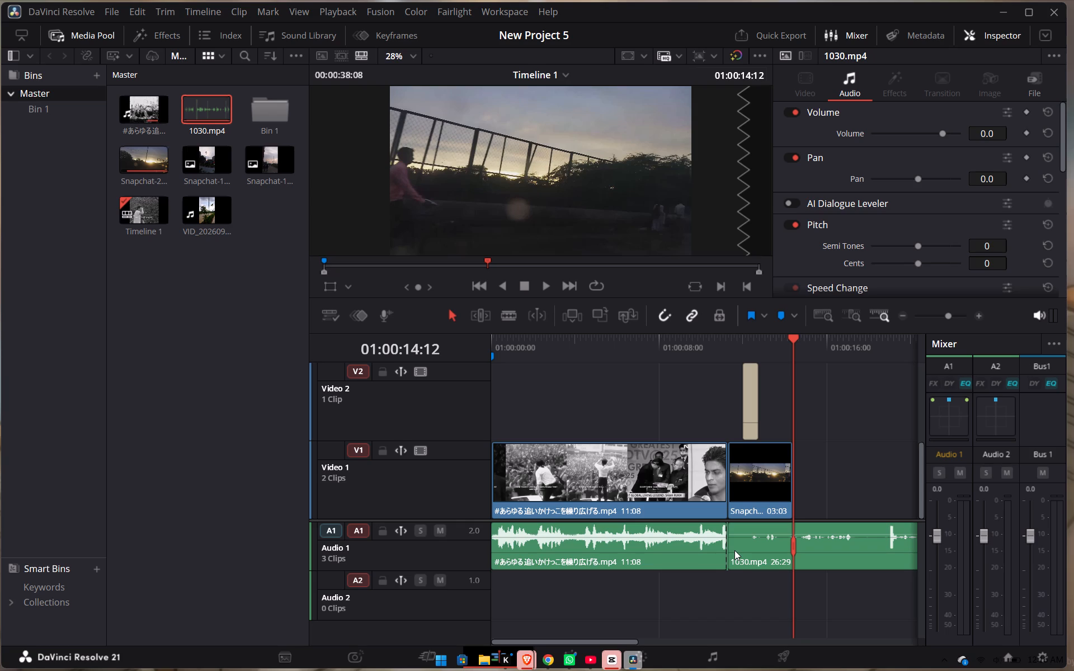
Play the timeline from about 01:00:10:06 to check the transition into the 1030.mp4 audio.
left_click(705, 346)
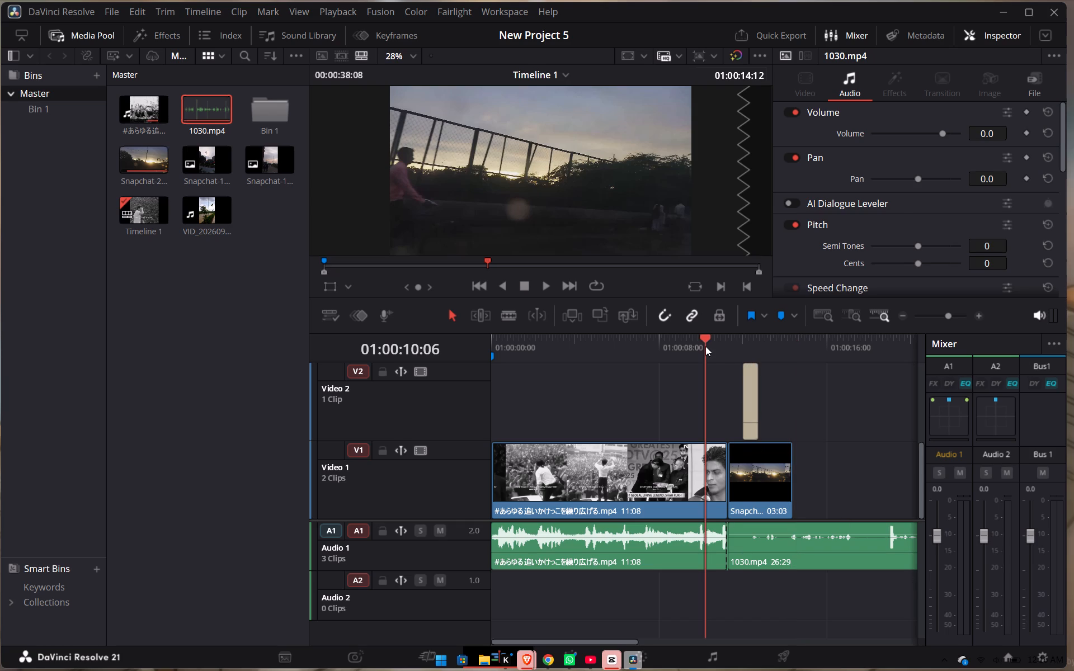
key("space")
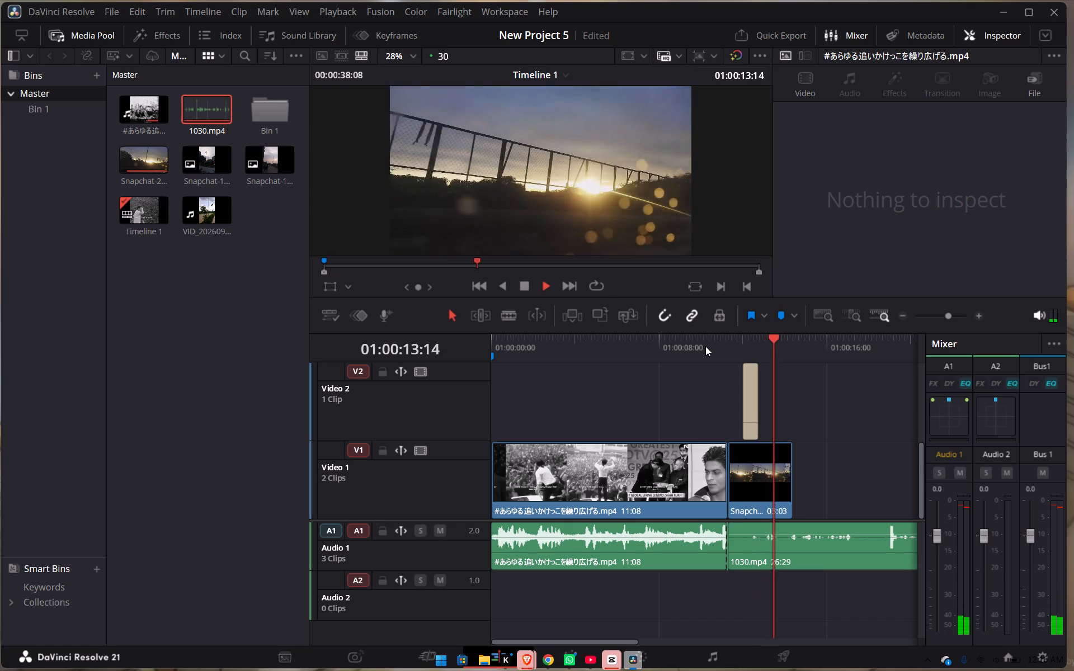
key("space")
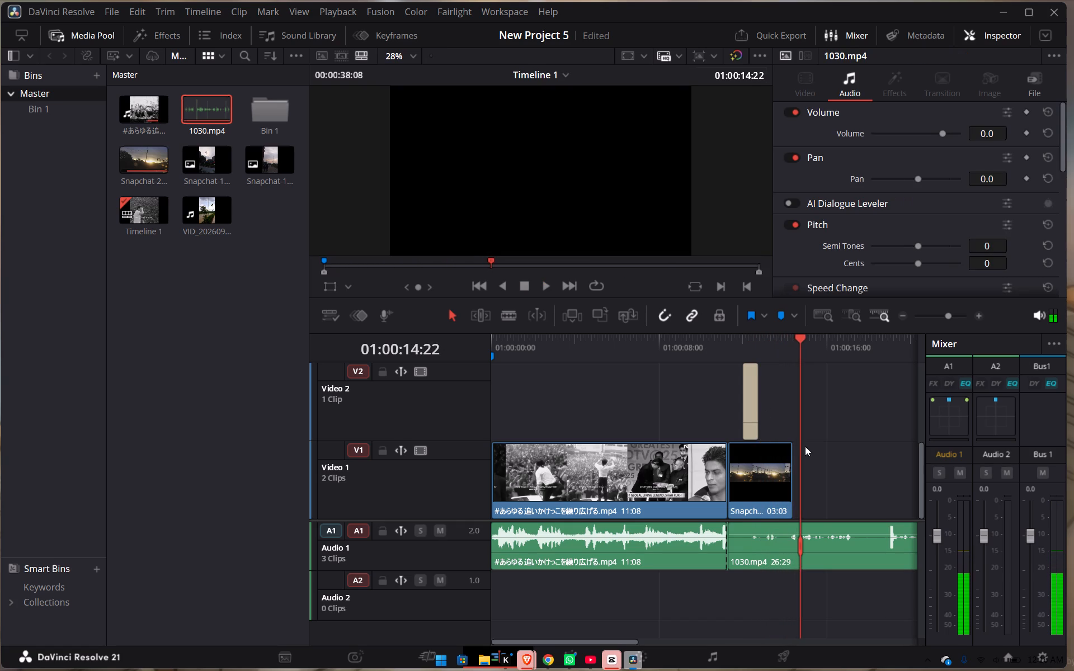
Raise the volume of the 1030.mp4 audio clip to 30.0.
left_click(811, 541)
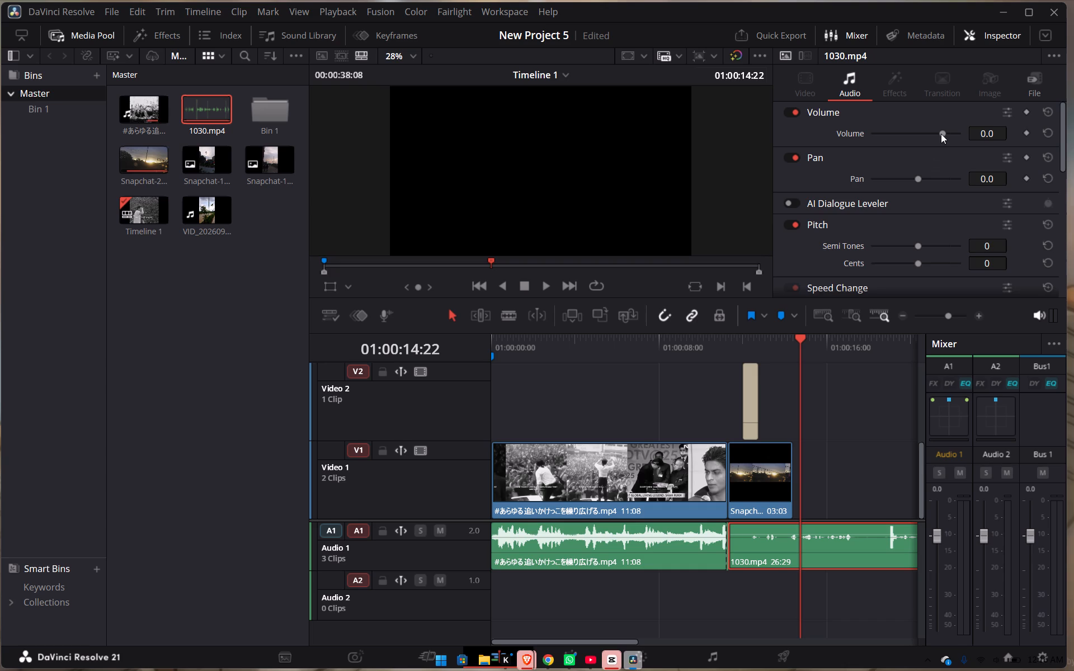
left_click_drag(941, 134, 1054, 126)
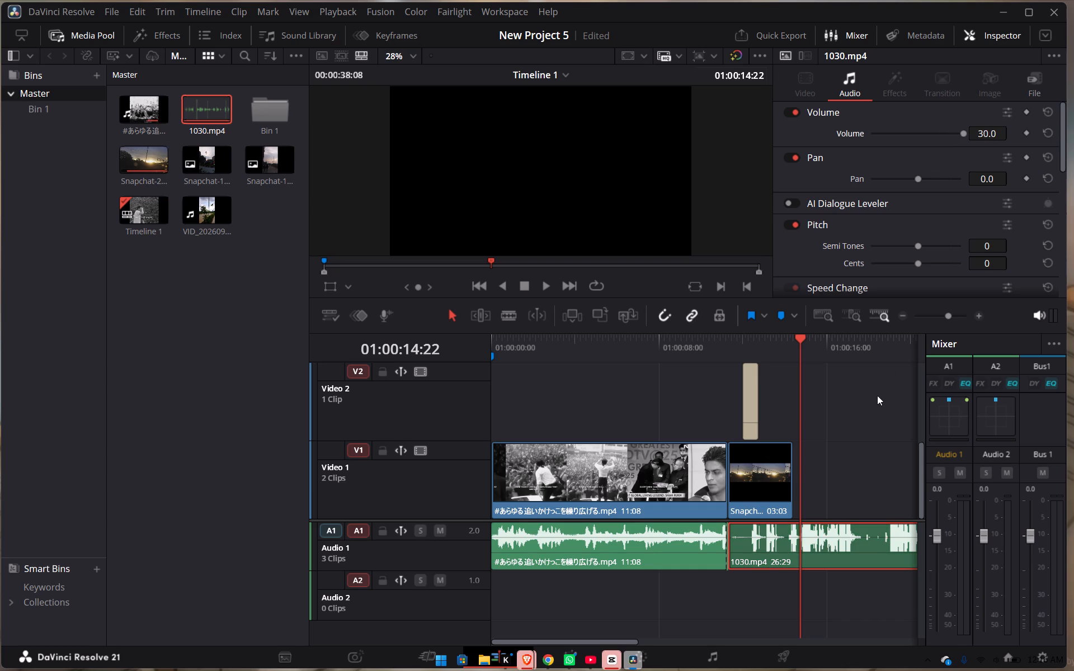
Play the timeline from about 01:00:09:24 to listen to the louder 1030.mp4 audio.
left_click(697, 346)
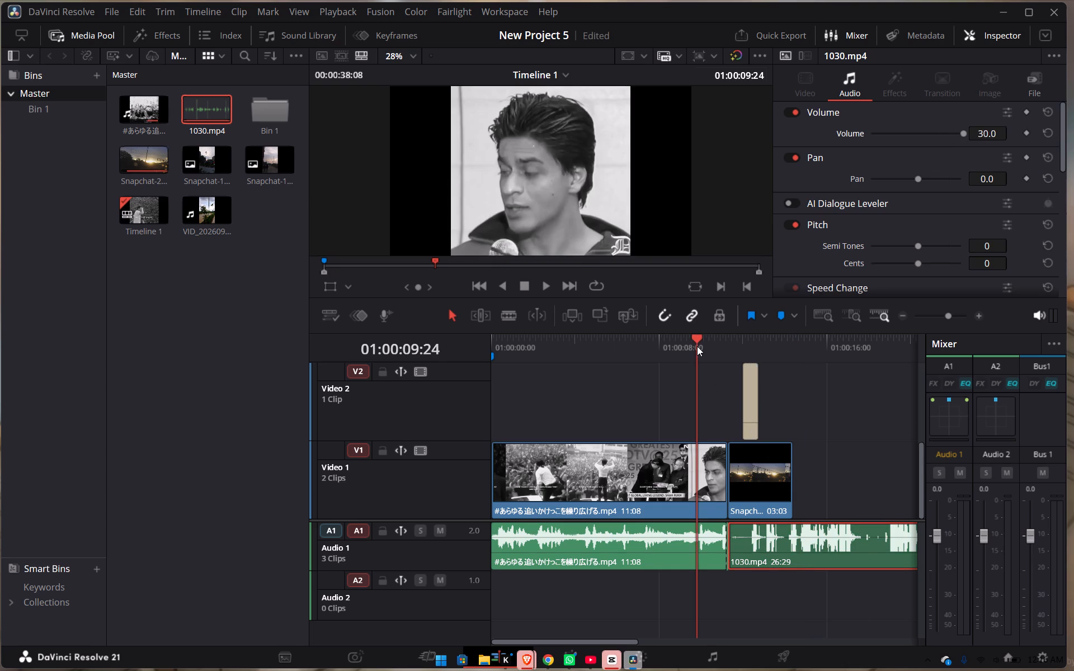
key("space")
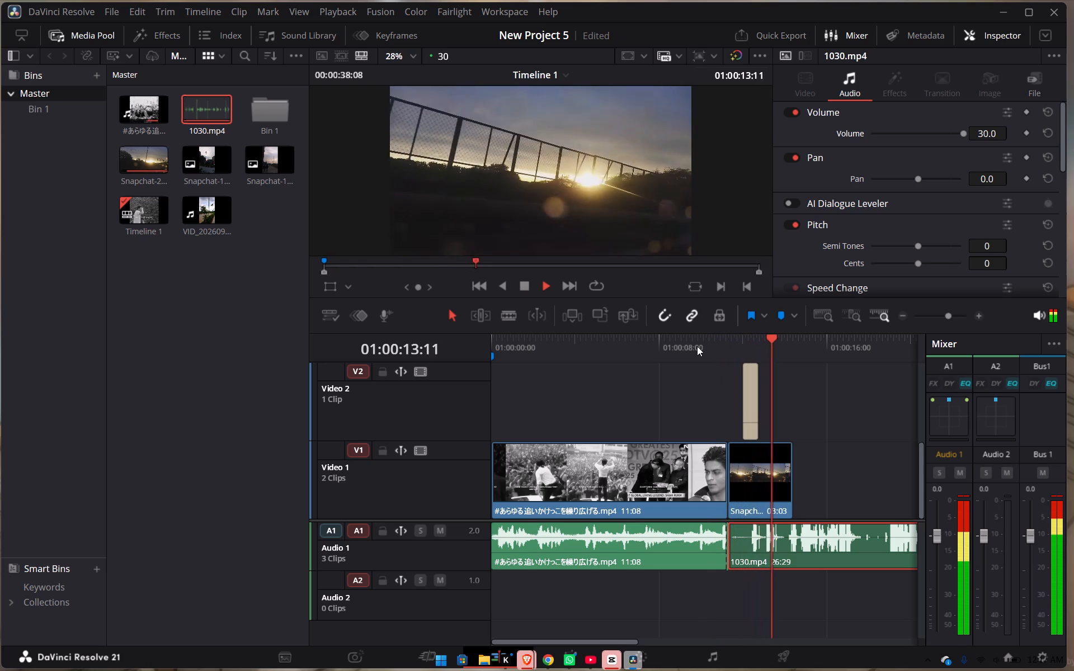
key("space")
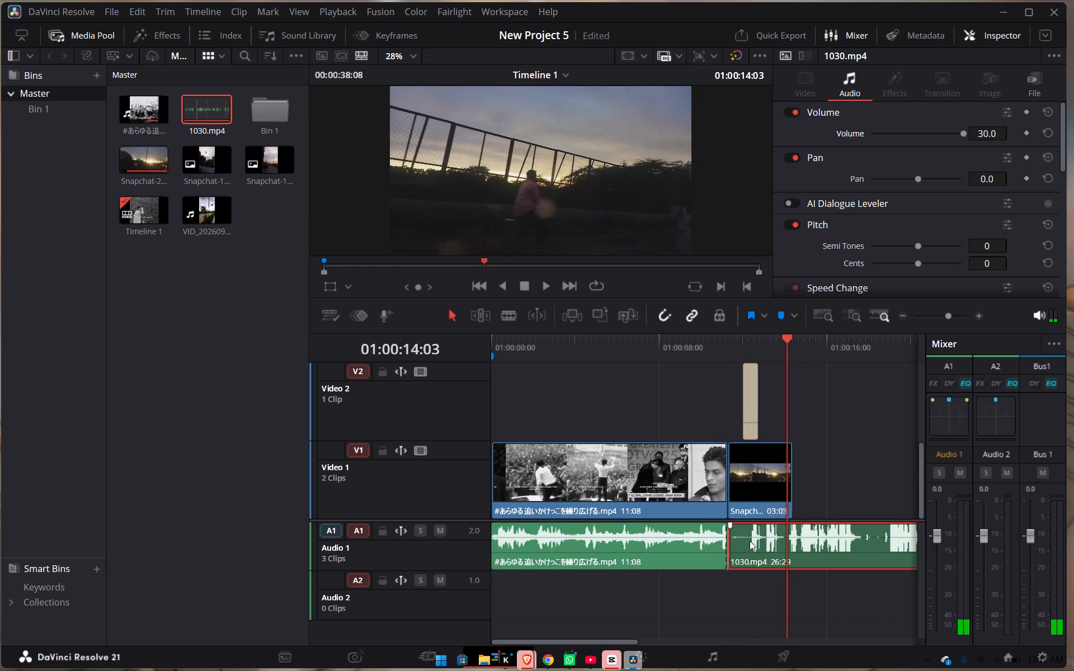
Trim the start of the 1030.mp4 clip on Audio 1 so that its duration is 26:08.
left_click_drag(734, 541, 739, 541)
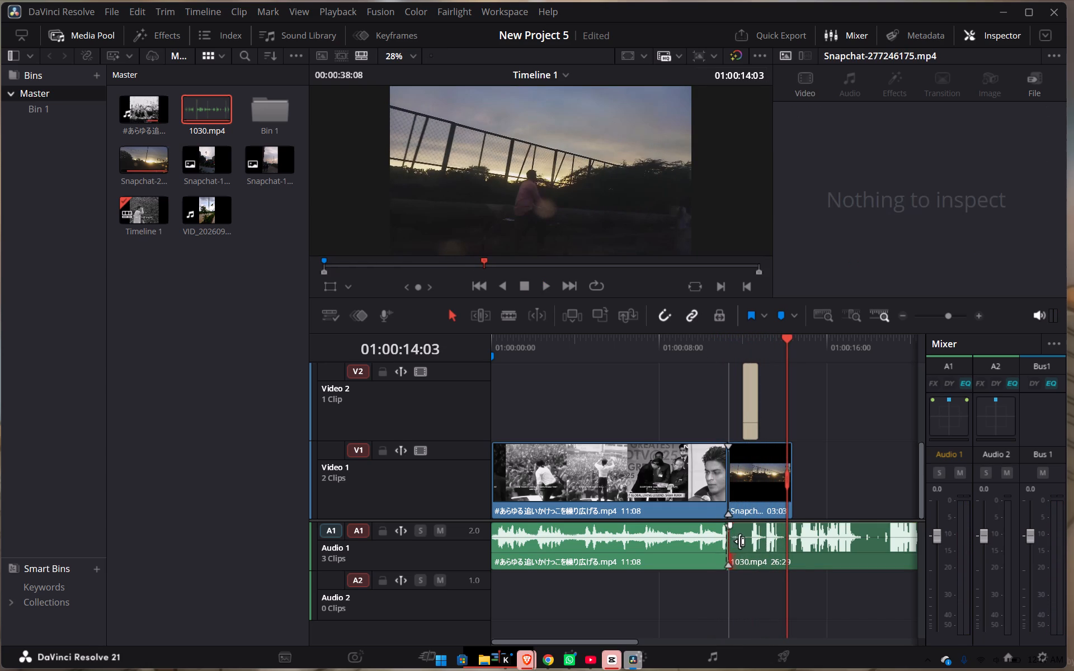
left_click_drag(739, 541, 743, 542)
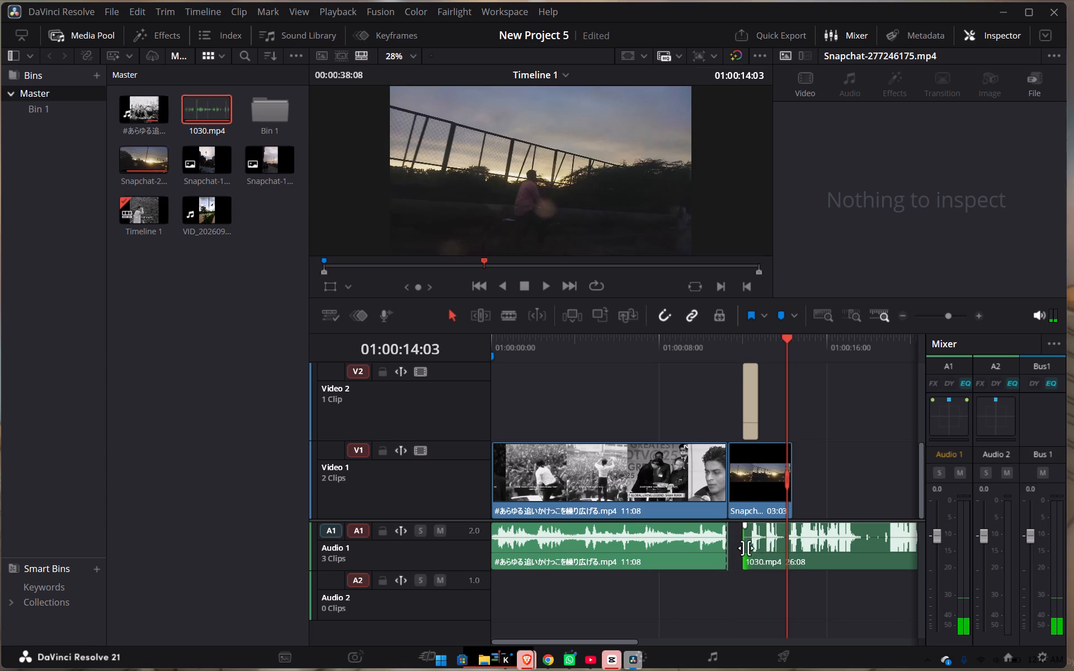
left_click_drag(746, 548, 754, 550)
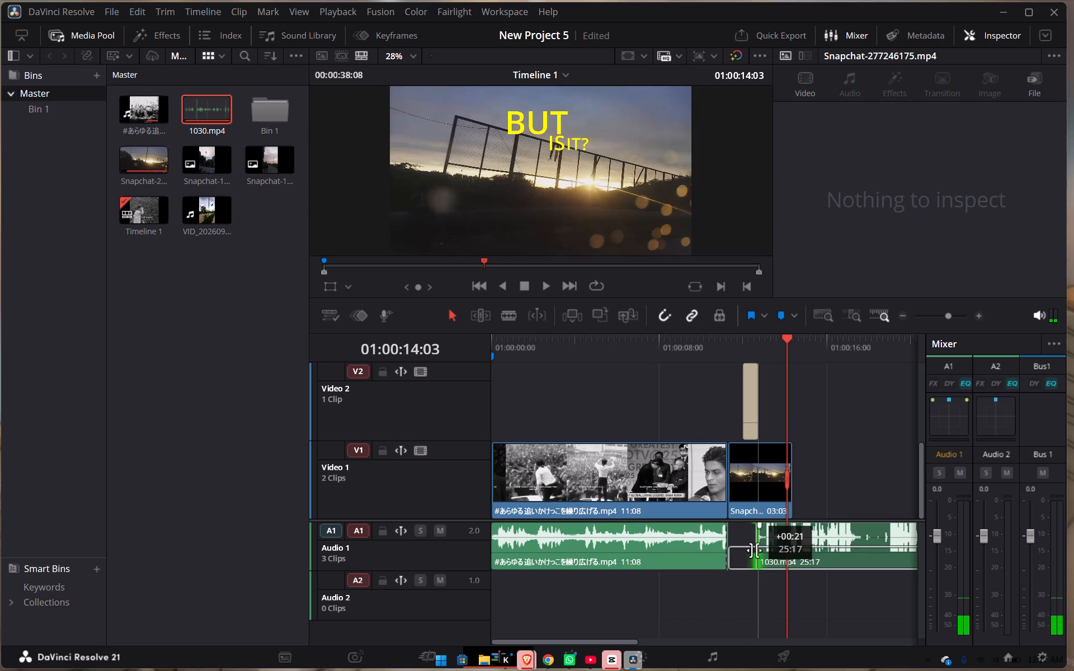
left_click_drag(754, 550, 752, 550)
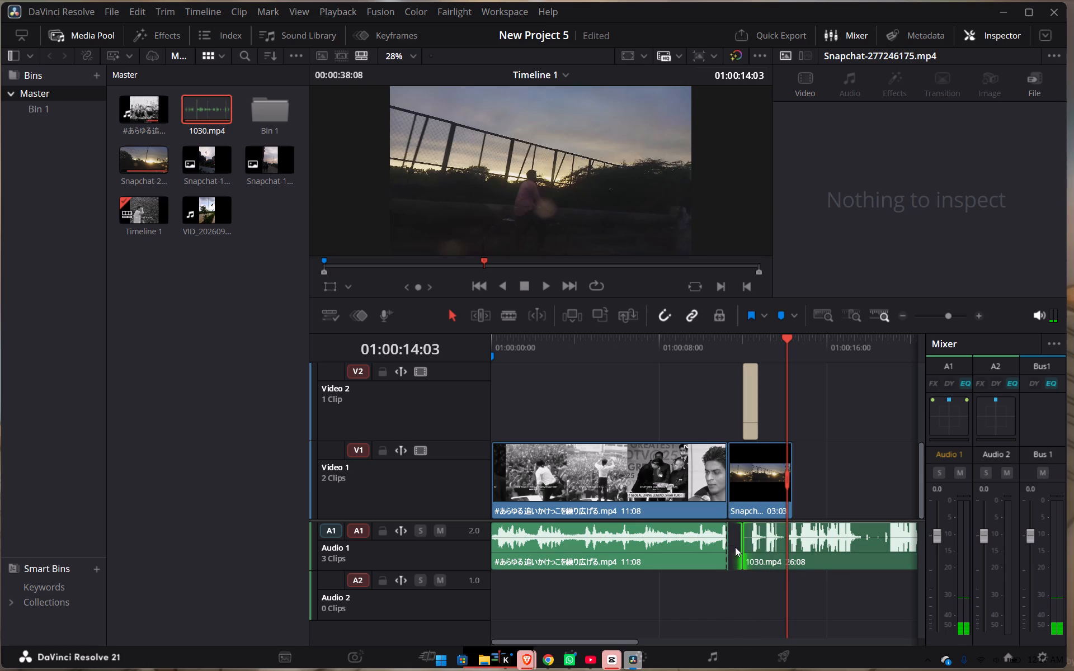
Ripple delete the gap left on Audio 1 before the trimmed 1030.mp4 clip.
left_click(734, 546)
key("Delete")
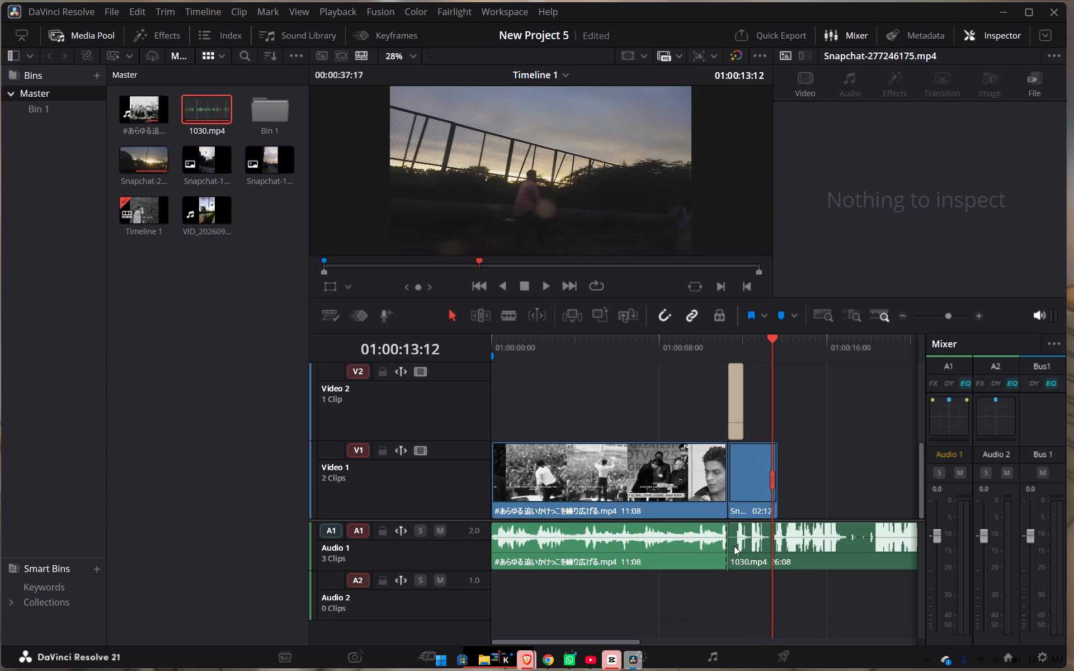
Play the timeline across the cut into the Snapchat clip to check the trimmed audio's timing.
left_click(682, 396)
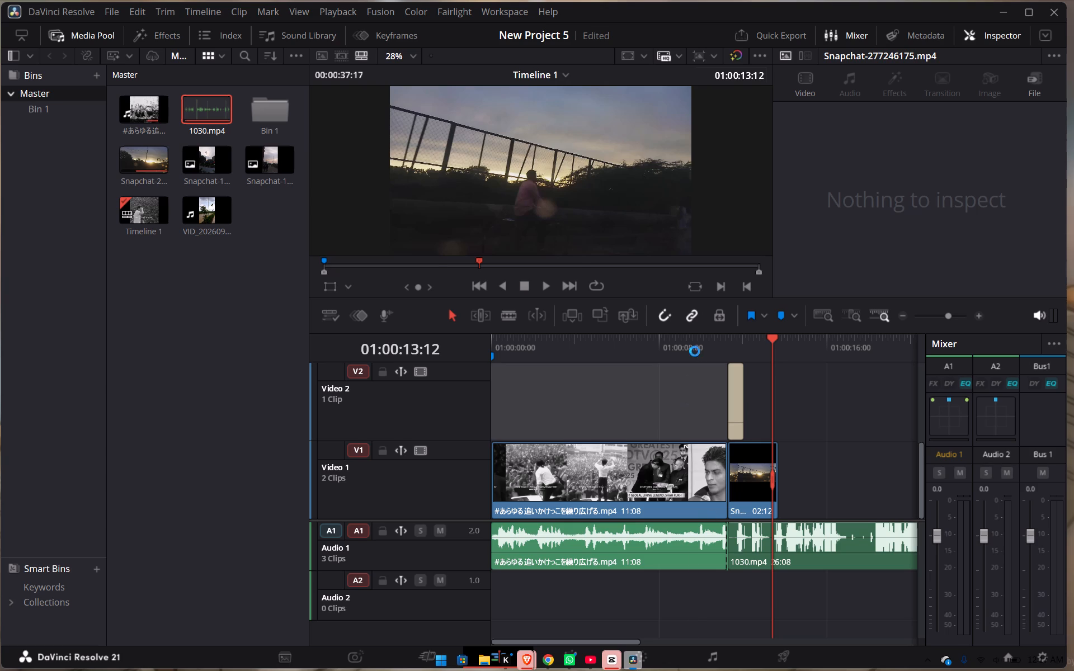
left_click(695, 351)
key("space")
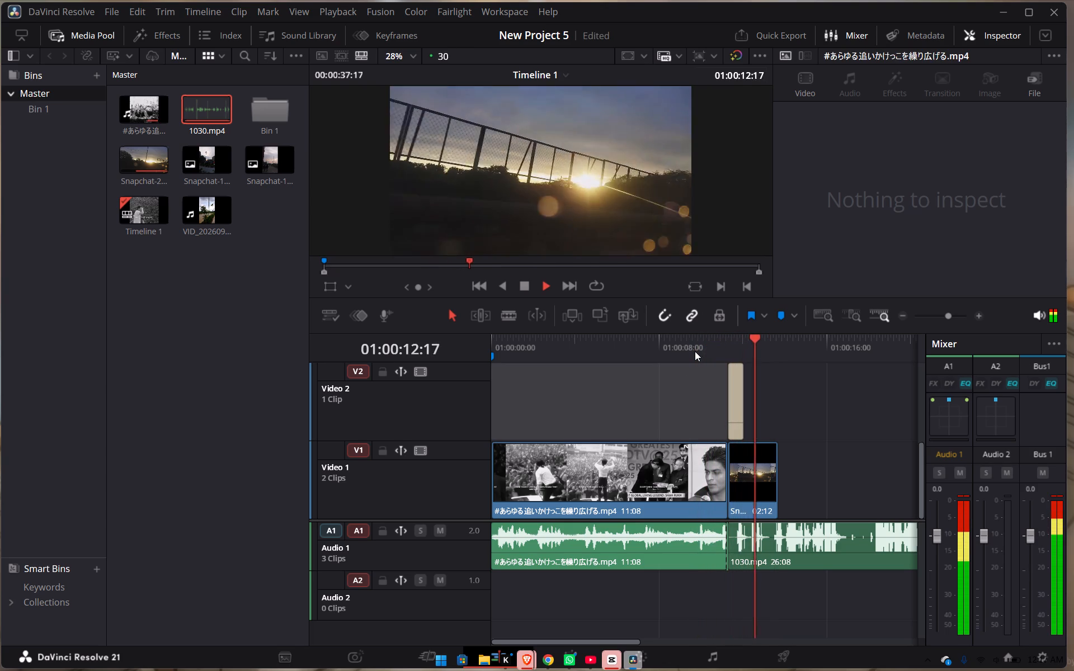
key("space")
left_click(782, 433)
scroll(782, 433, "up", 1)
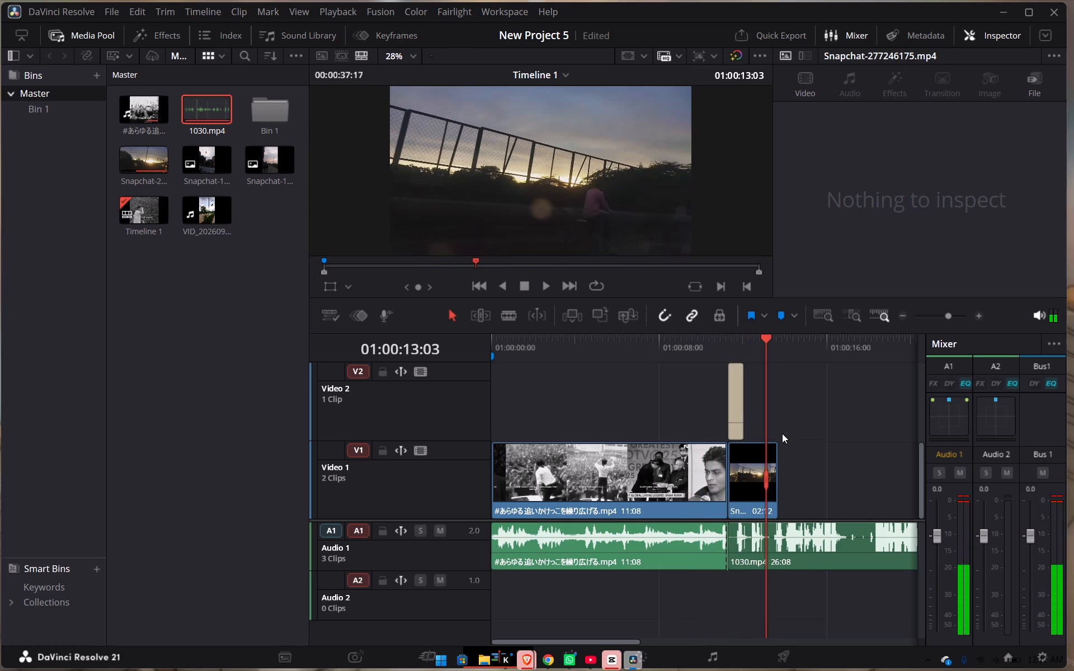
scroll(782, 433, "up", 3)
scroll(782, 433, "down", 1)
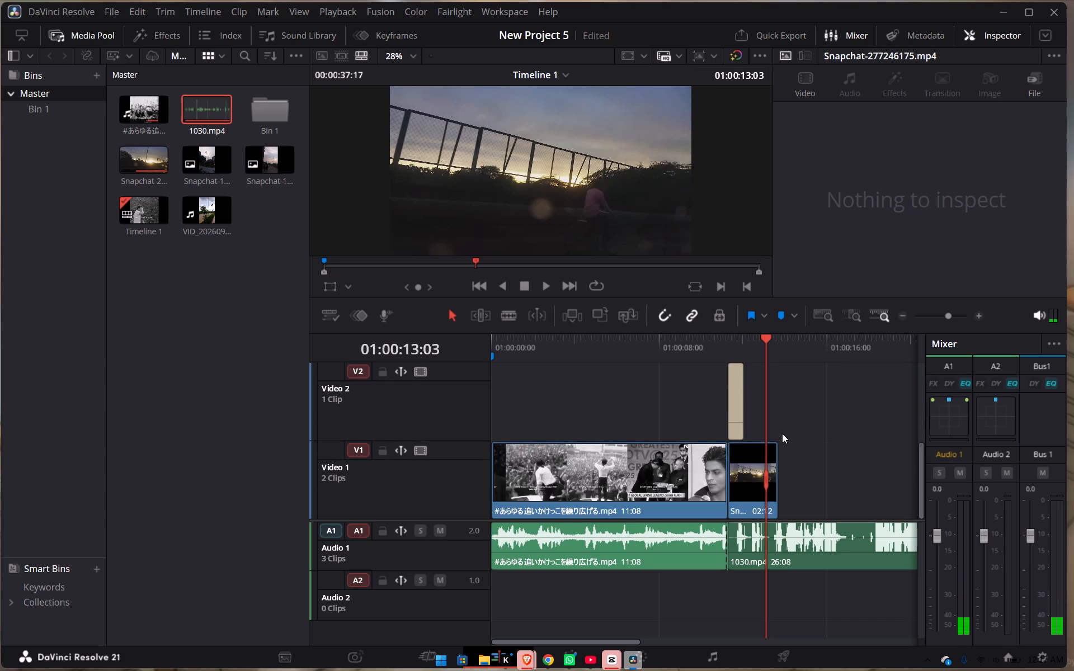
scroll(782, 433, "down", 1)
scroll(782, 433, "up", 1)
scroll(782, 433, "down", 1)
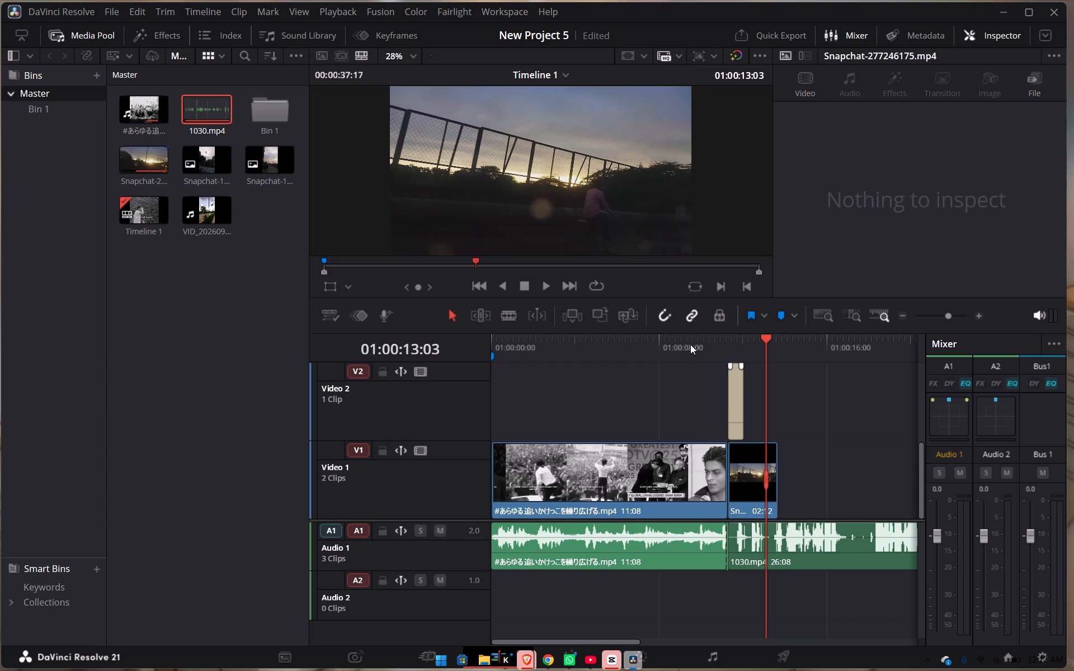
Play the timeline across the cut into the Snapchat clip again, stopping at about 01:00:13:02.
left_click(690, 344)
key("space")
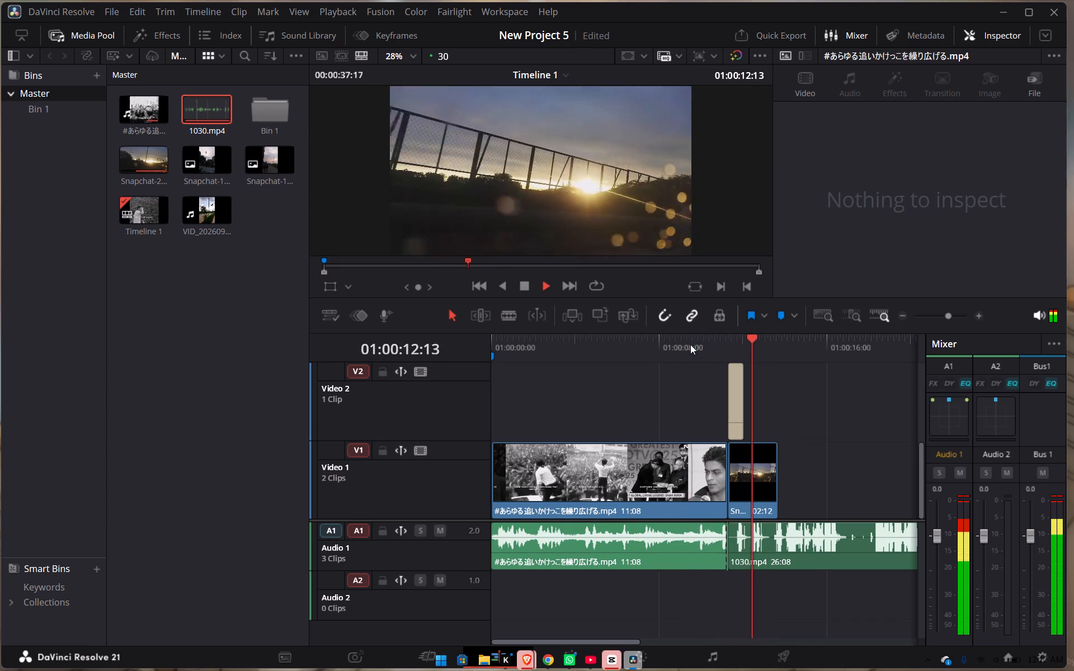
key("space")
Examine the text of the title clips on Video 2, Video 3 and Video 4 above the Snapchat clip.
scroll(690, 344, "up", 1)
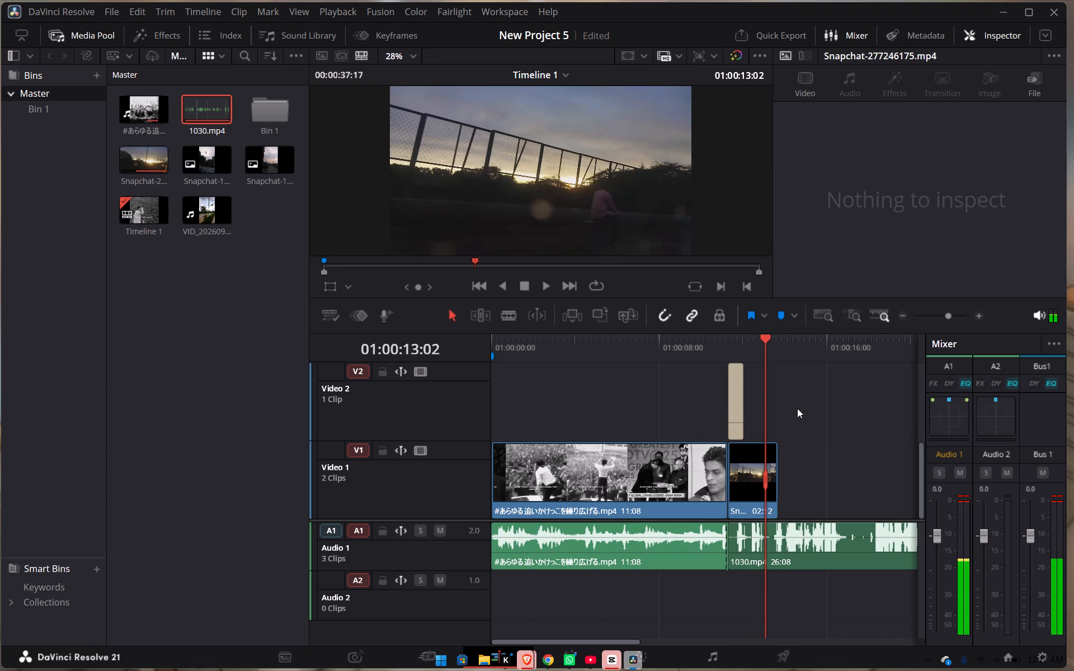
scroll(797, 408, "up", 2)
left_click(735, 399)
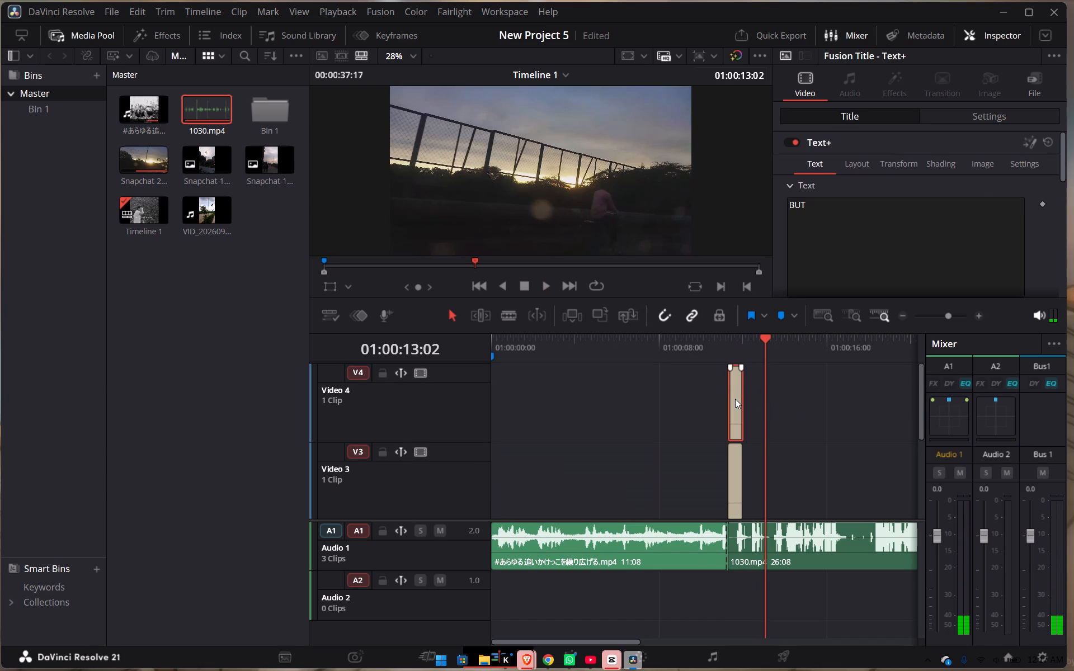
scroll(786, 417, "down", 1)
left_click(733, 412)
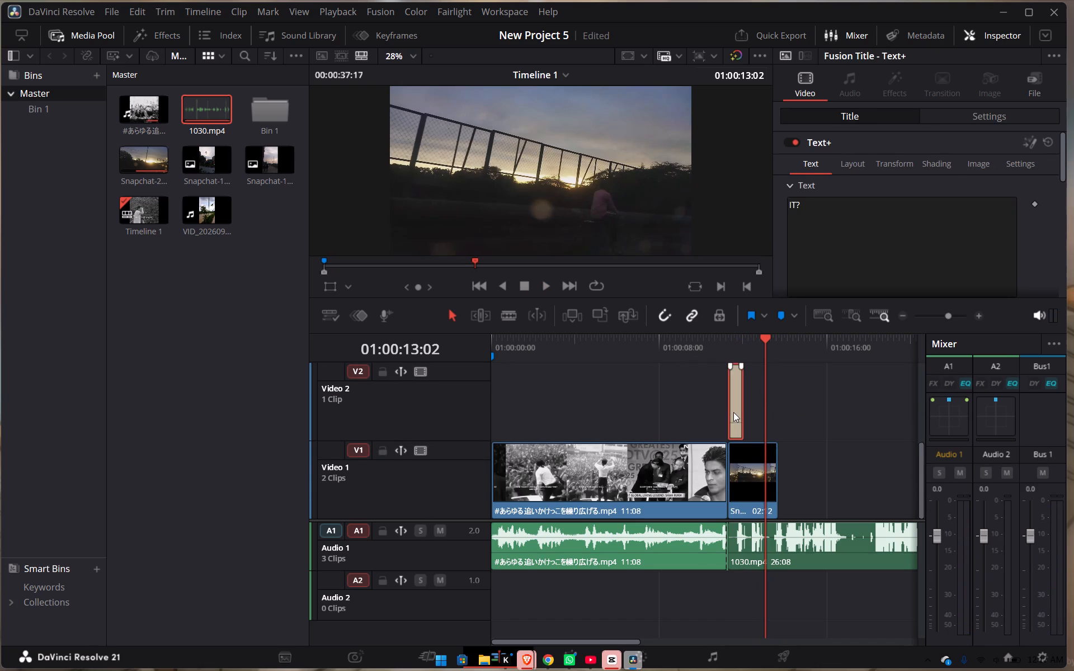
scroll(781, 400, "up", 1)
left_click(741, 465)
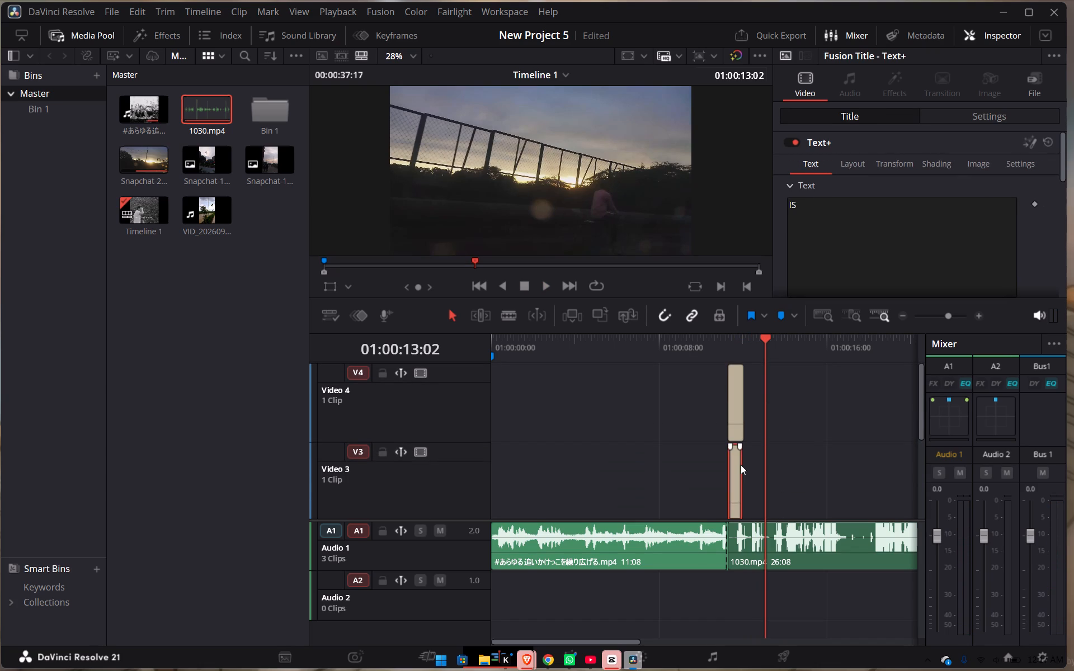
scroll(760, 459, "down", 1)
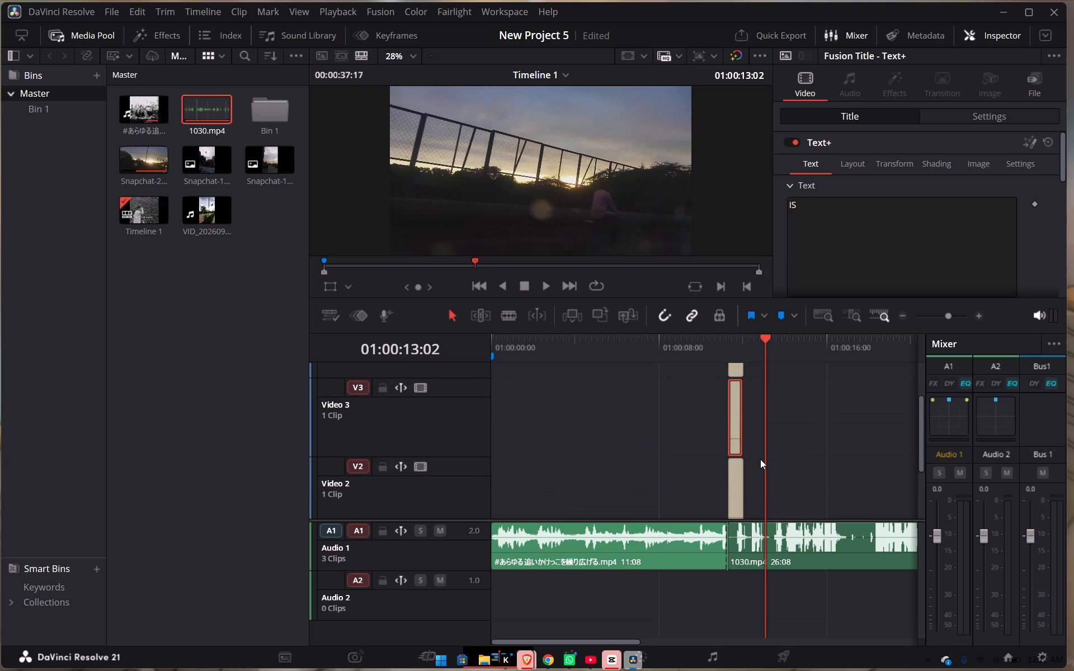
scroll(760, 459, "down", 1)
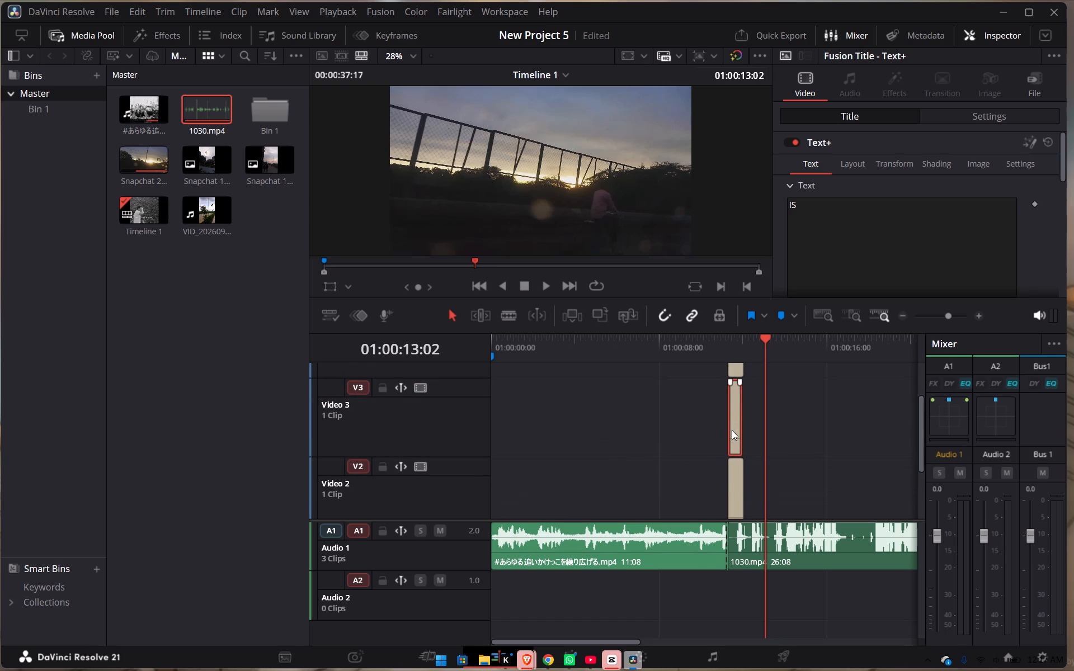
left_click(732, 430)
scroll(756, 429, "up", 1)
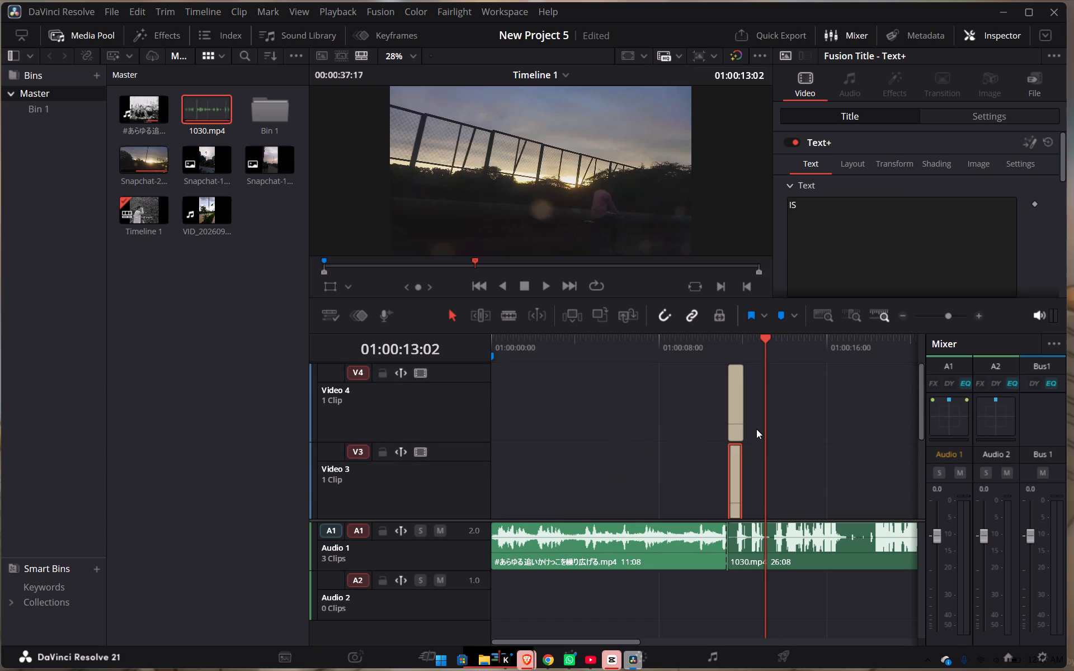
Extend the end of the BUT title on Video 4 to the playhead so that its duration is 01:23.
left_click(731, 420)
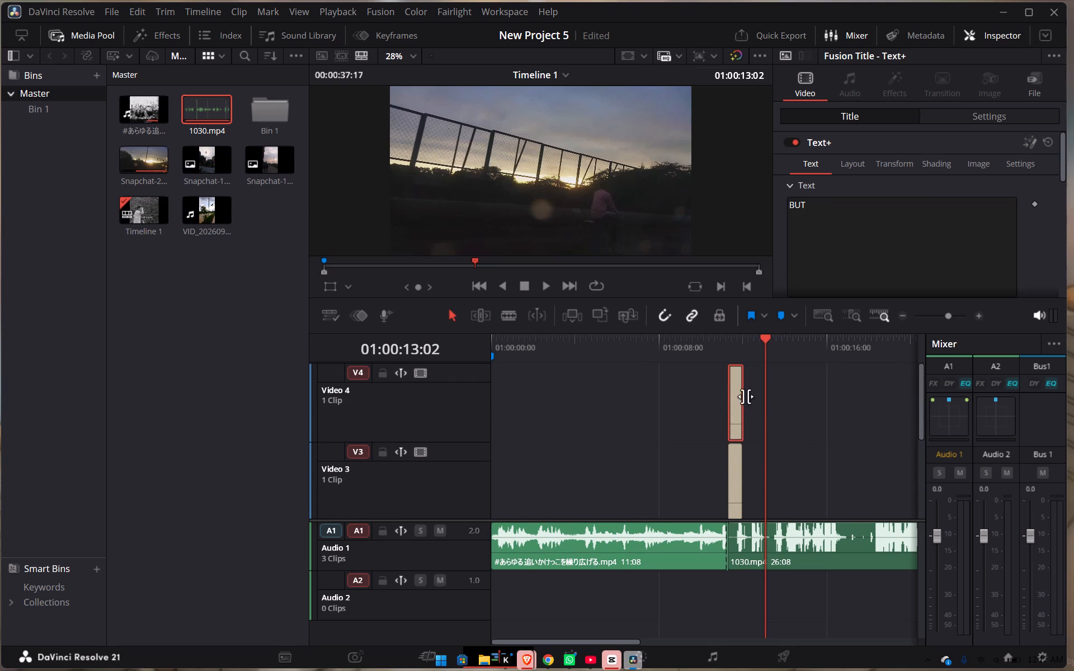
left_click_drag(747, 404, 753, 405)
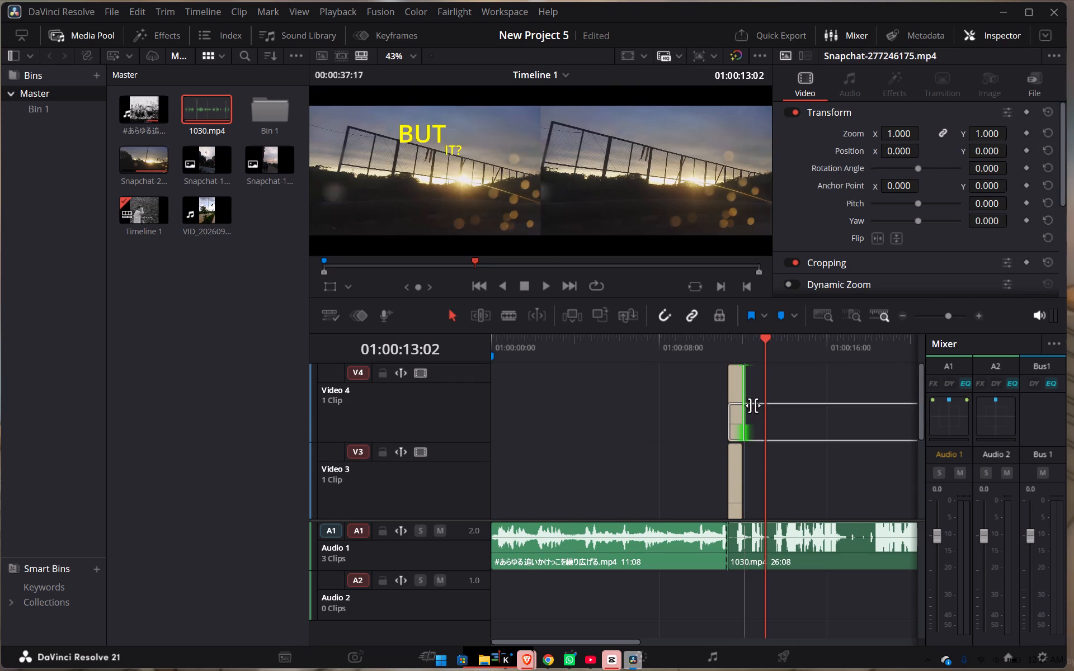
left_click_drag(753, 405, 761, 406)
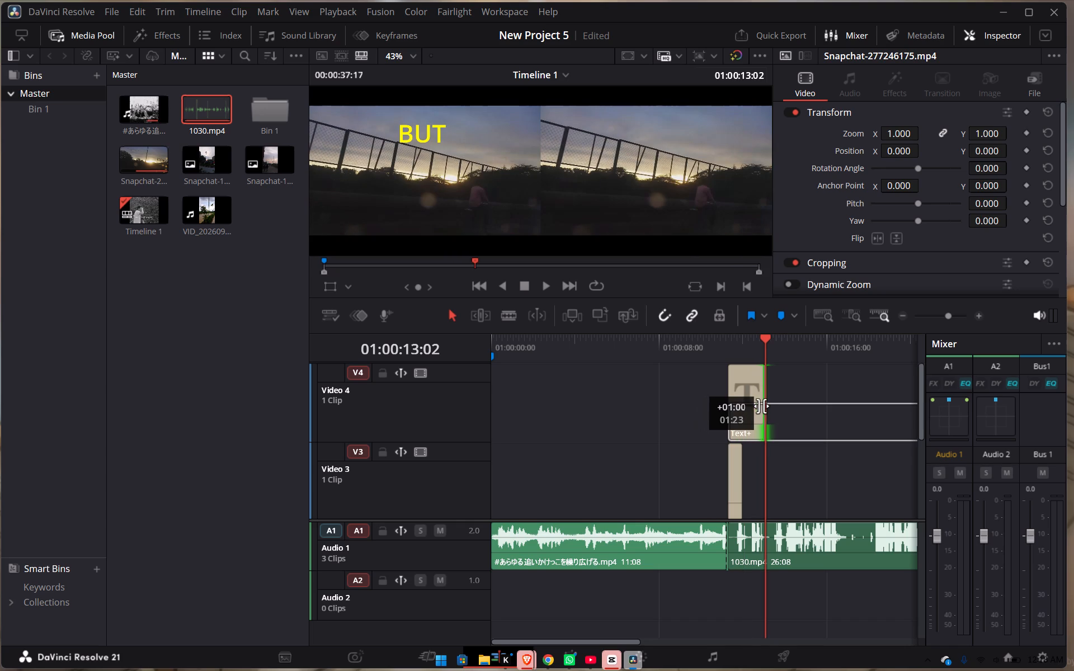
left_click_drag(761, 406, 762, 406)
Move the IS title on Video 3 later so that it starts where the IT? title on Video 2 ends.
scroll(791, 441, "down", 1)
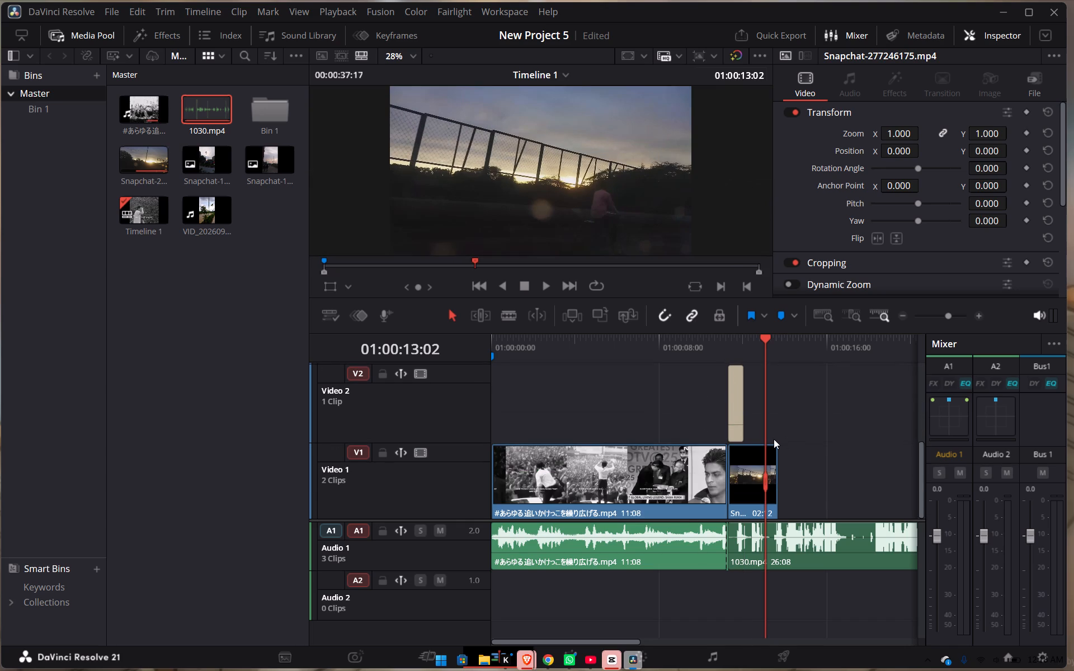
scroll(774, 439, "up", 1)
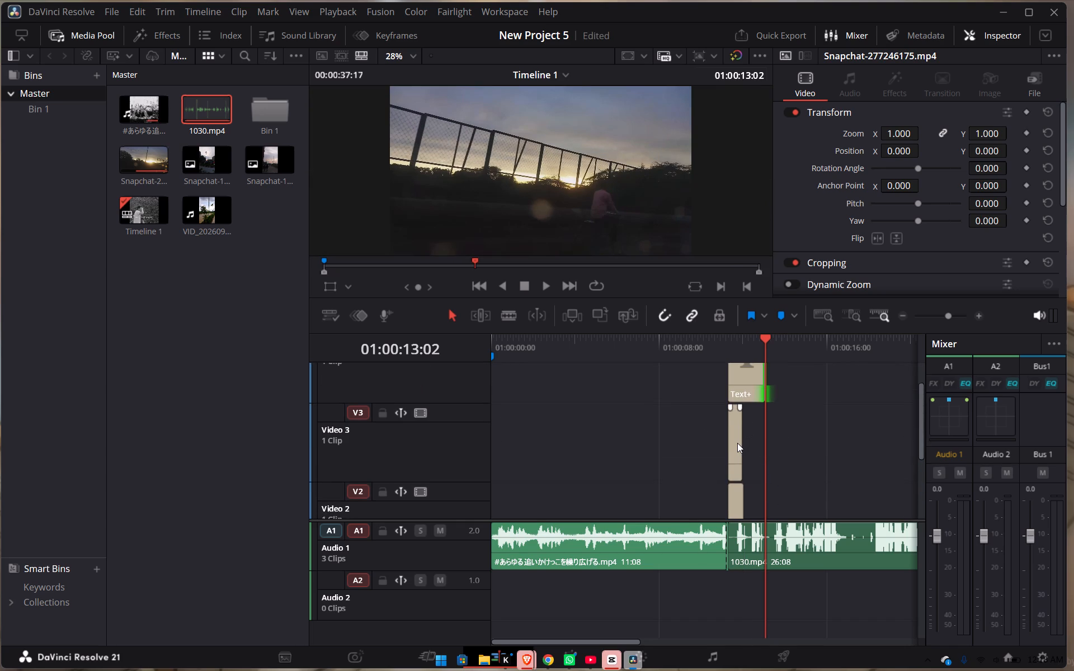
left_click_drag(734, 442, 738, 443)
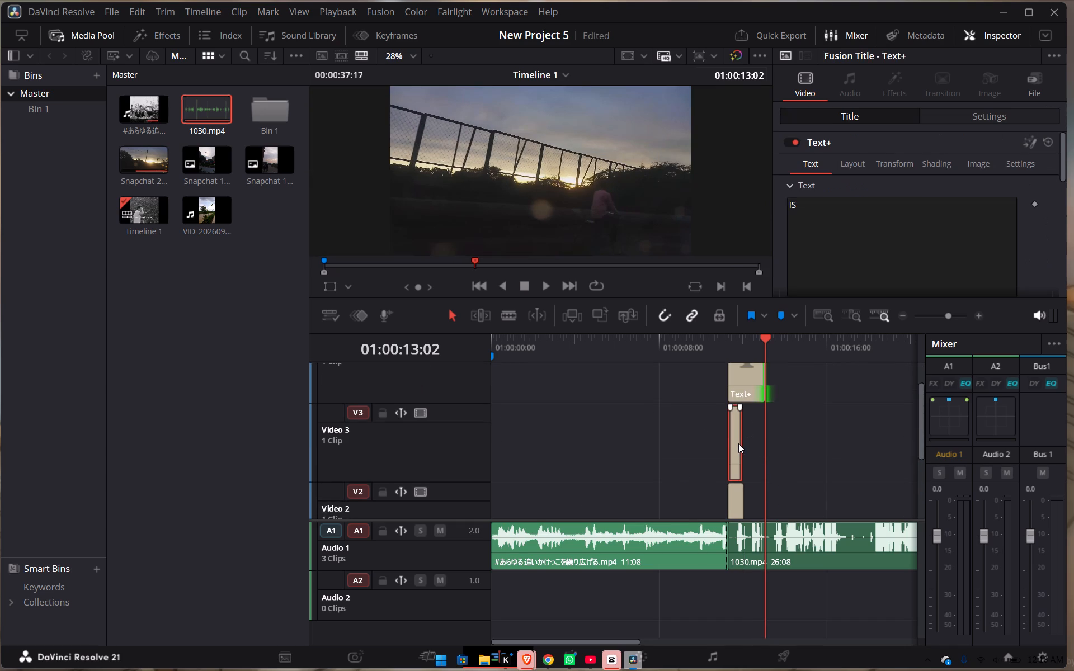
left_click_drag(738, 443, 745, 446)
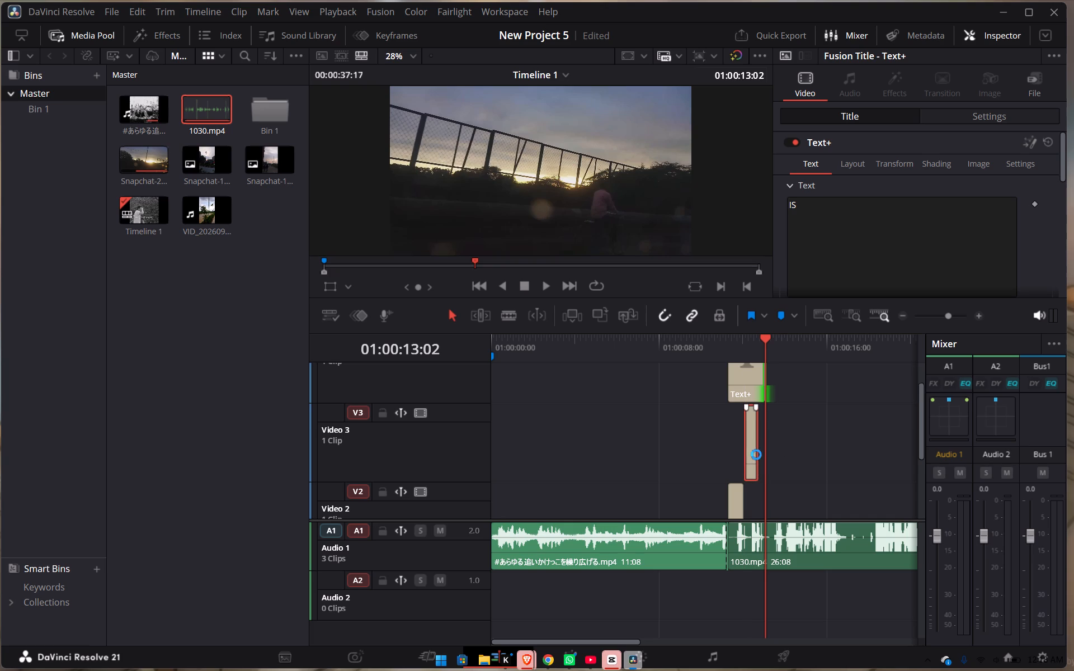
Extend the end of the IS title on Video 3 to line up with the end of the BUT title.
left_click_drag(756, 447, 761, 447)
left_click_drag(760, 447, 765, 448)
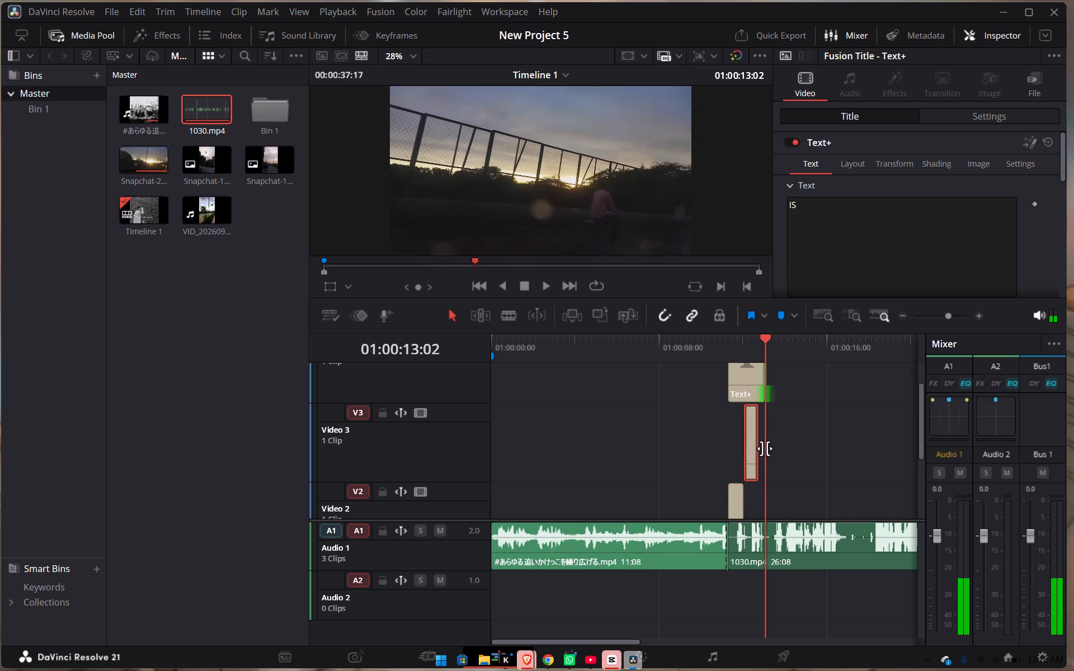
left_click_drag(765, 448, 765, 448)
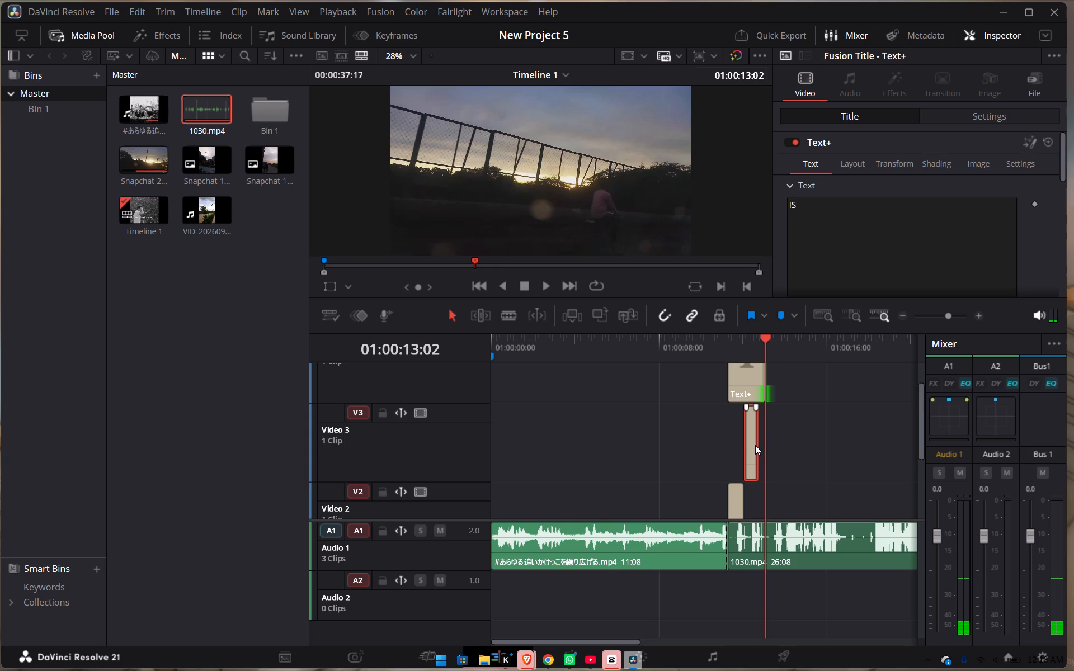
left_click(756, 445)
left_click(760, 446)
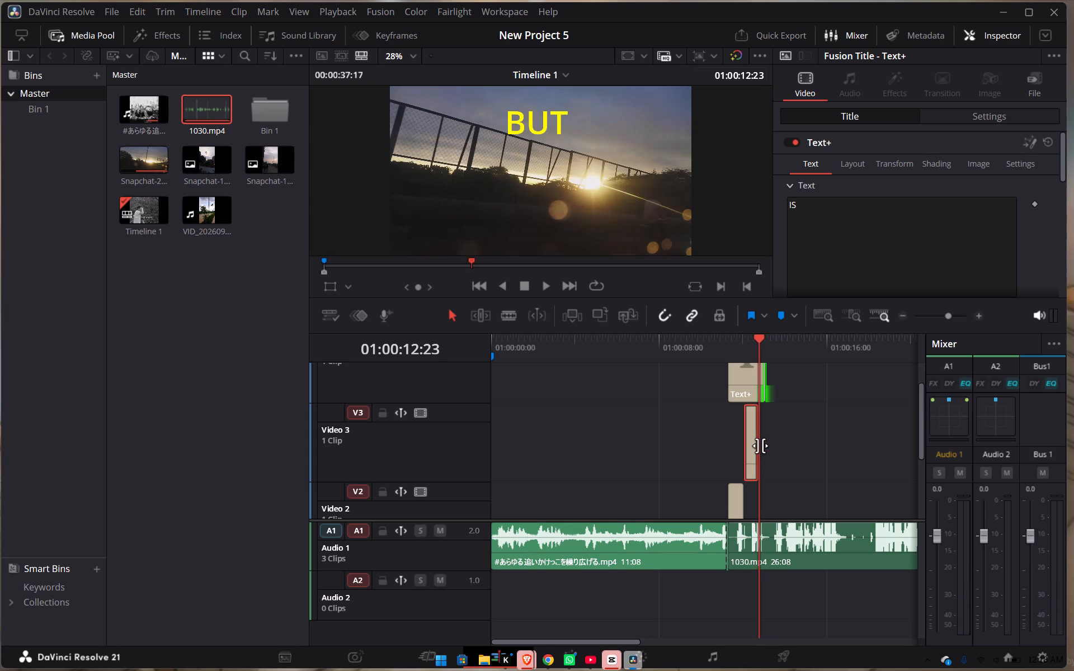
left_click(767, 446)
left_click(781, 441)
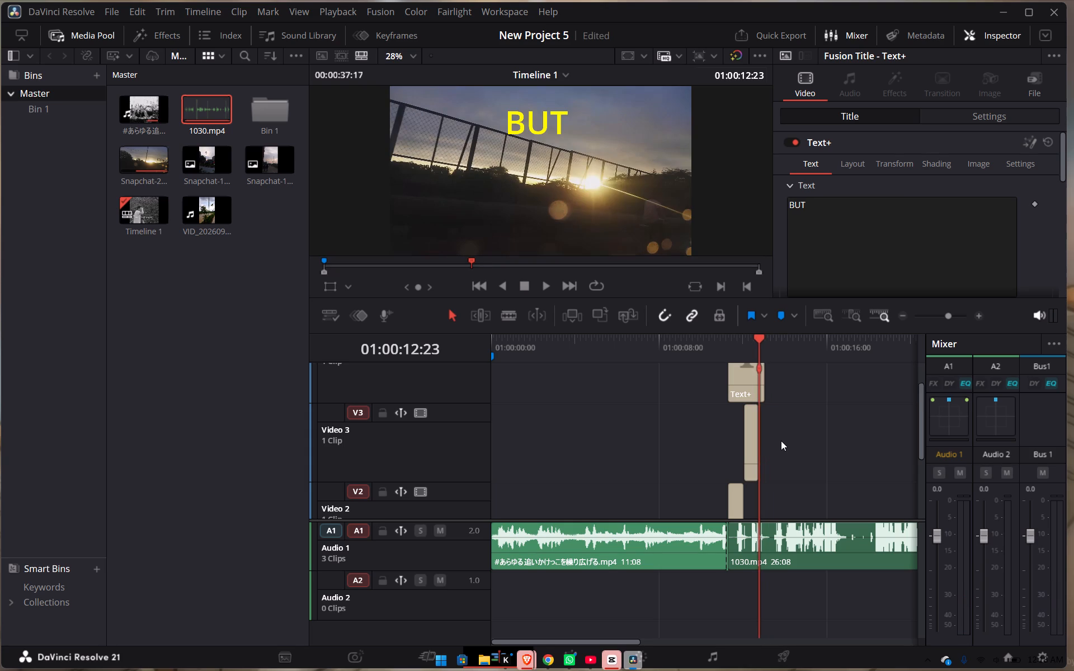
left_click(817, 350)
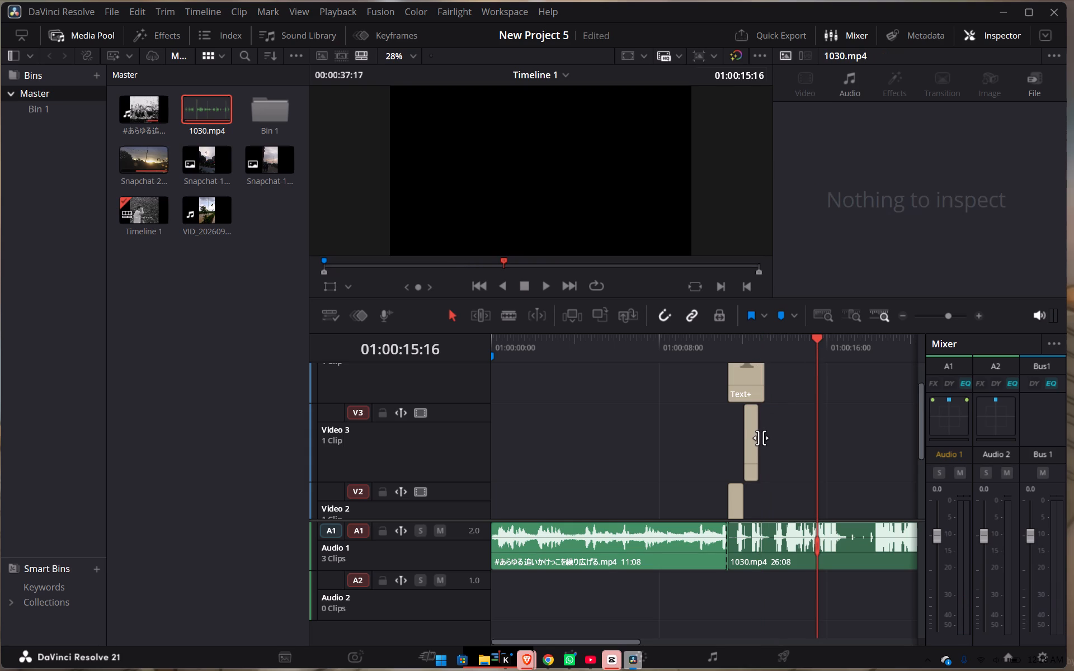
left_click(760, 438)
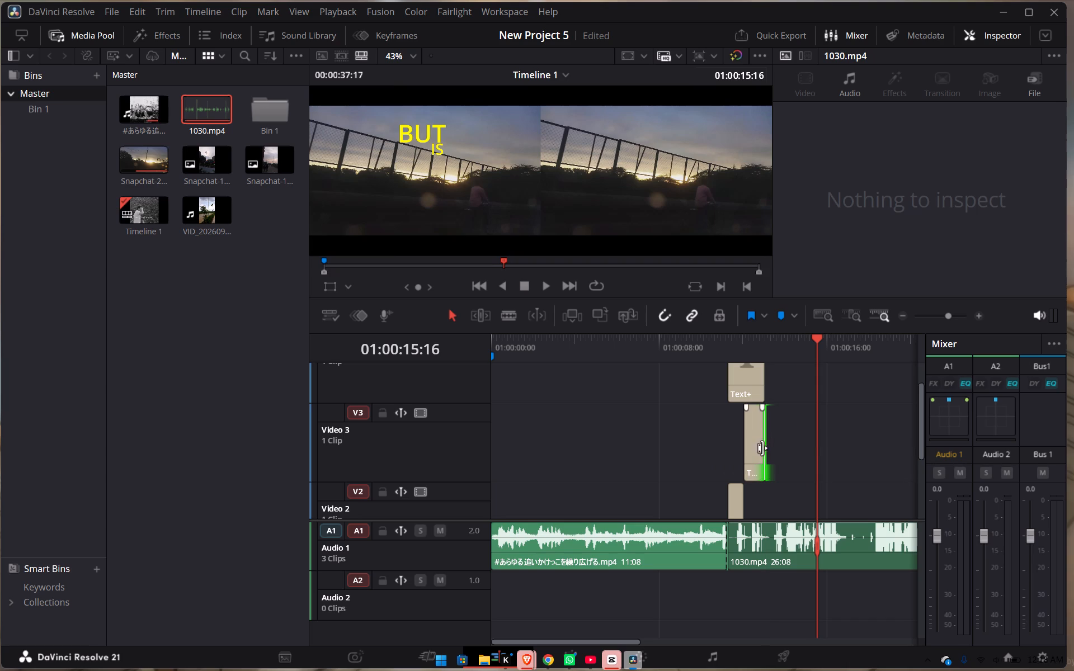
Move the IT? title on Video 2 later so that its end lines up with the BUT and IS titles.
left_click_drag(735, 500, 745, 501)
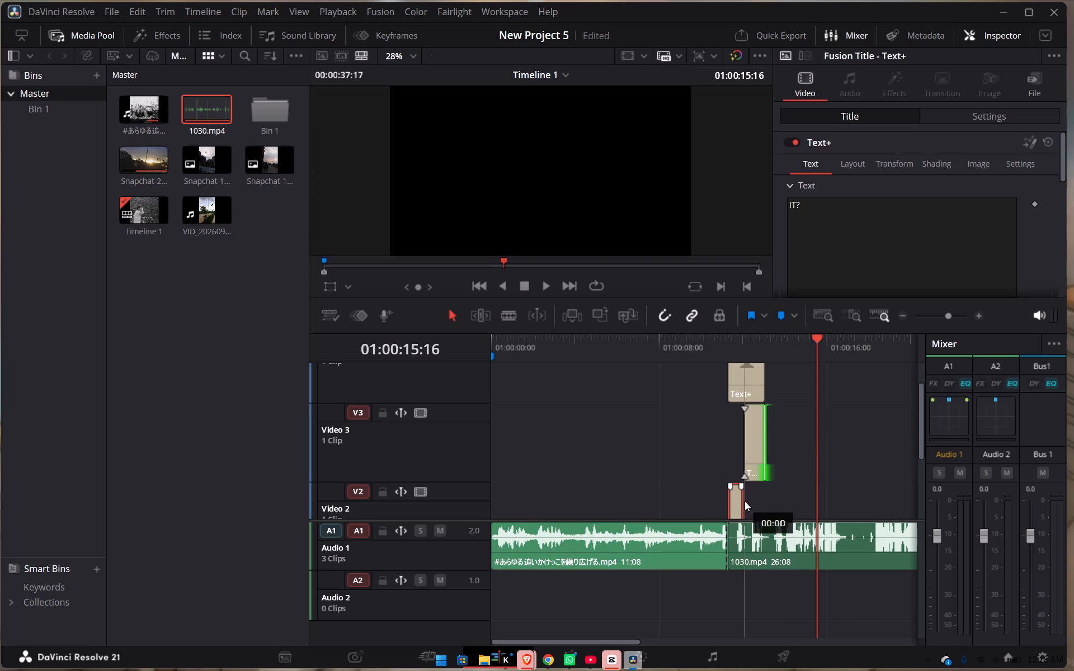
left_click_drag(745, 501, 756, 503)
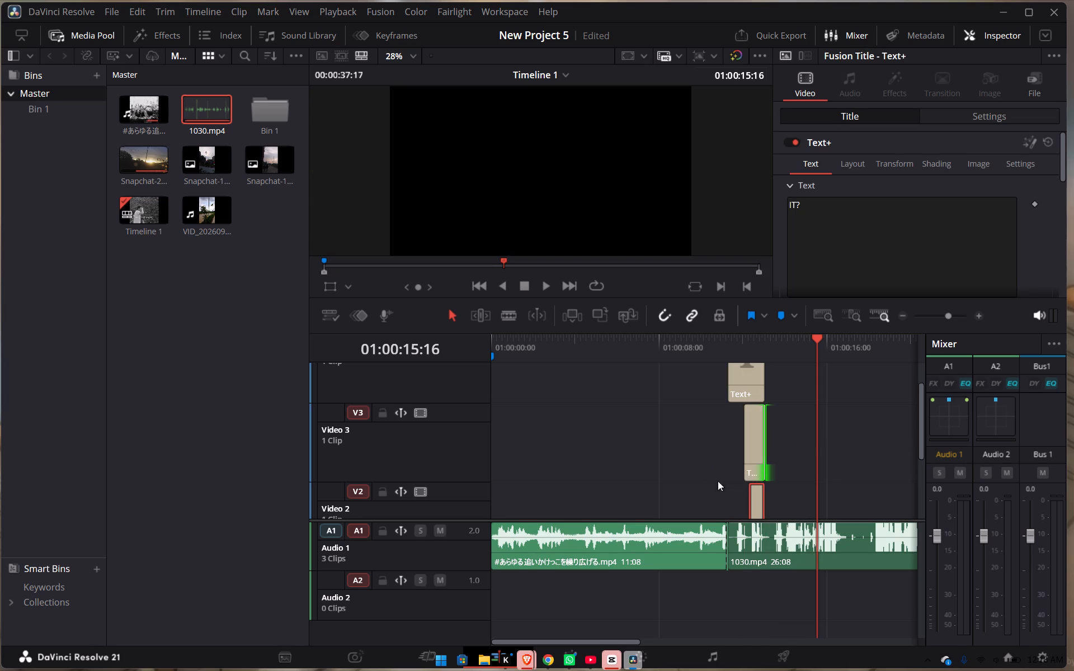
Play the timeline through the Snapchat clip to check the staggered title timing against the audio.
left_click(681, 349)
key("space")
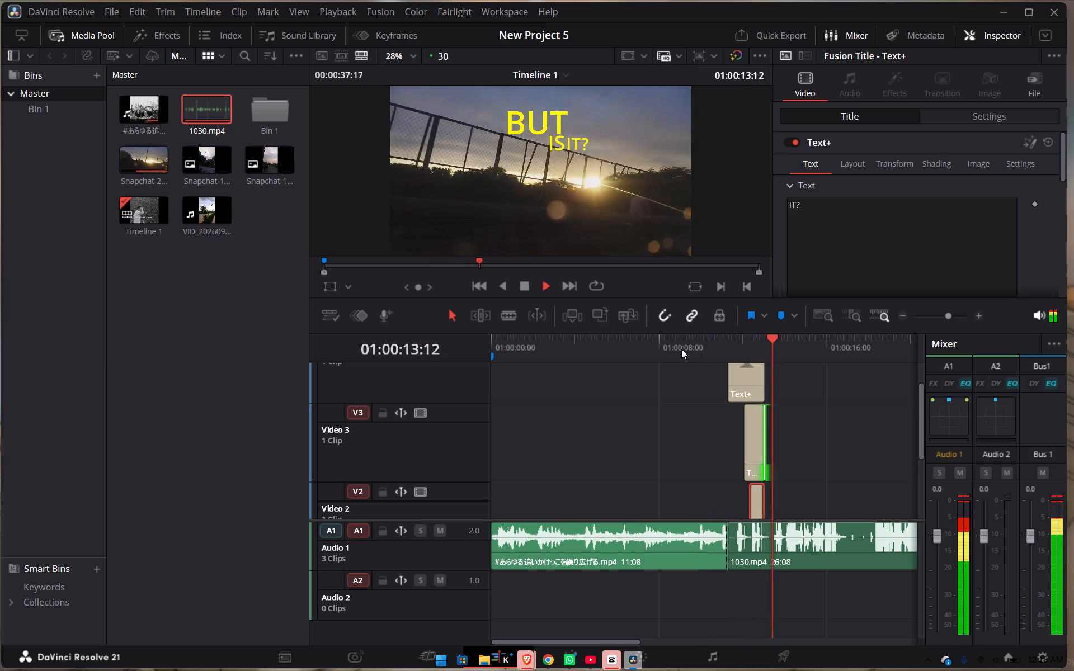
key("space")
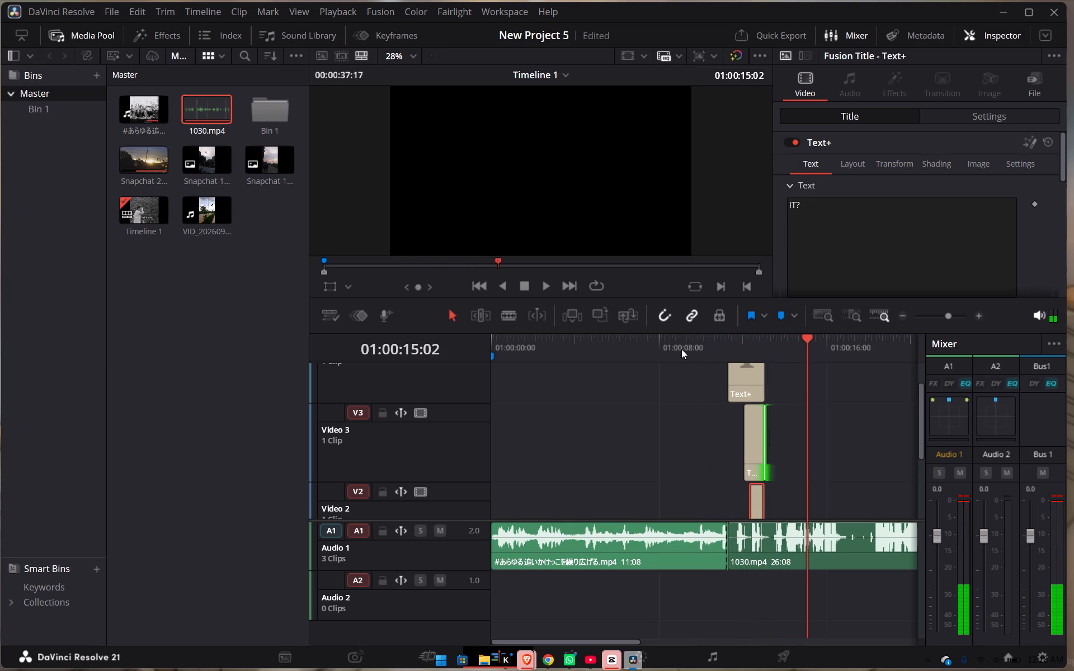
Set the volume of the 1030.mp4 clip on Audio 1 to 20.1.
left_click(780, 541)
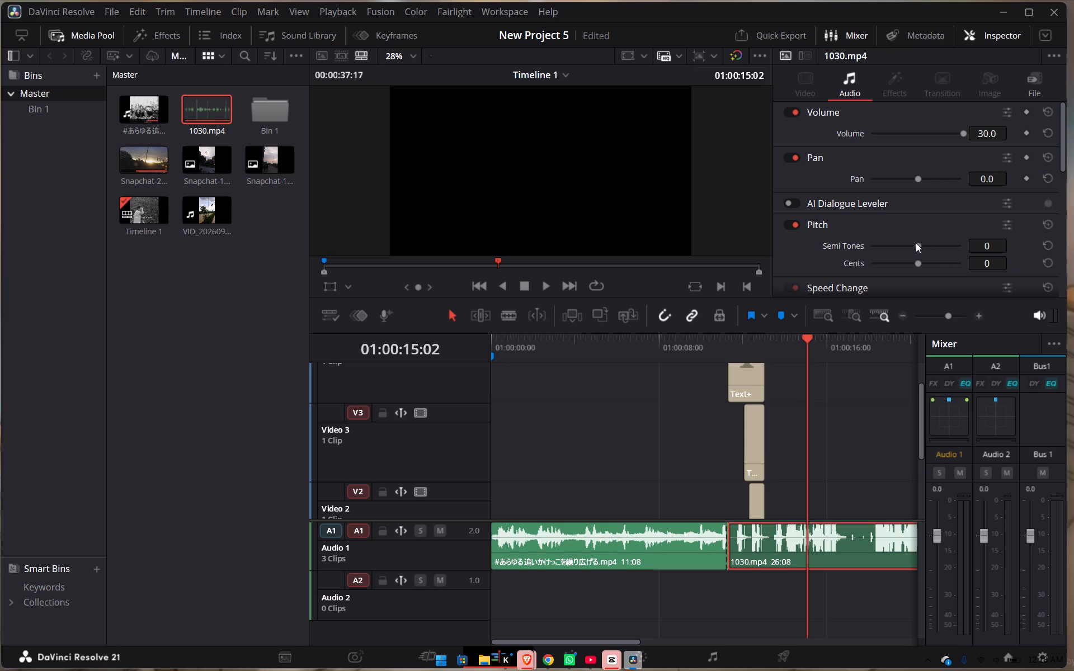
left_click_drag(965, 133, 960, 135)
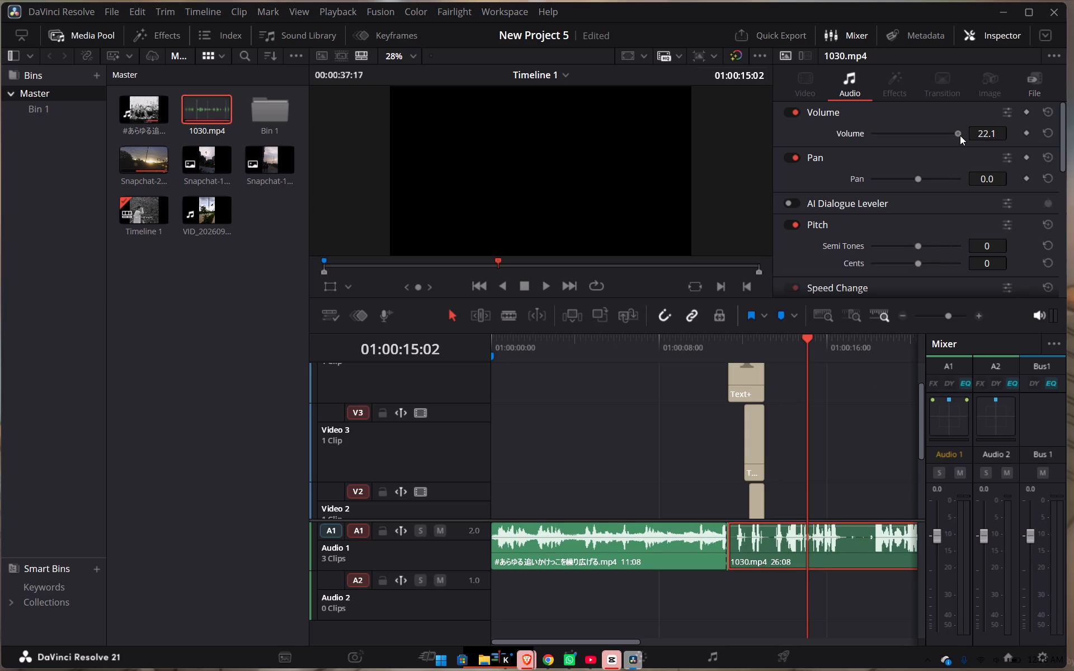
left_click_drag(960, 135, 958, 135)
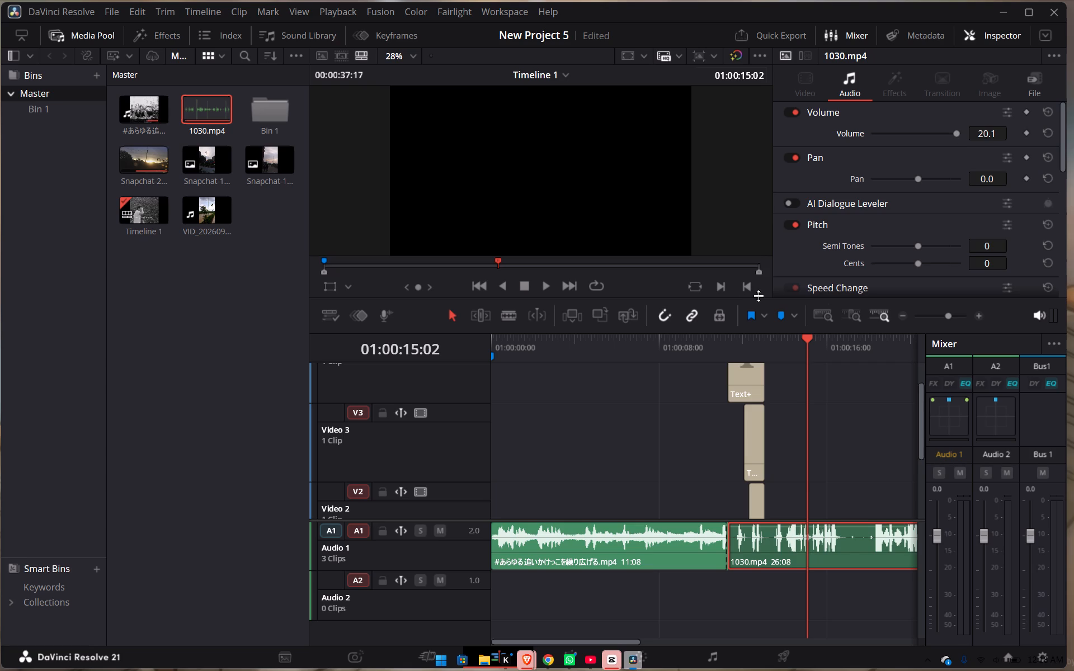
Play the timeline across the cut into the Snapchat clip to listen to the 1030.mp4 audio at its new volume.
left_click(694, 352)
key("space")
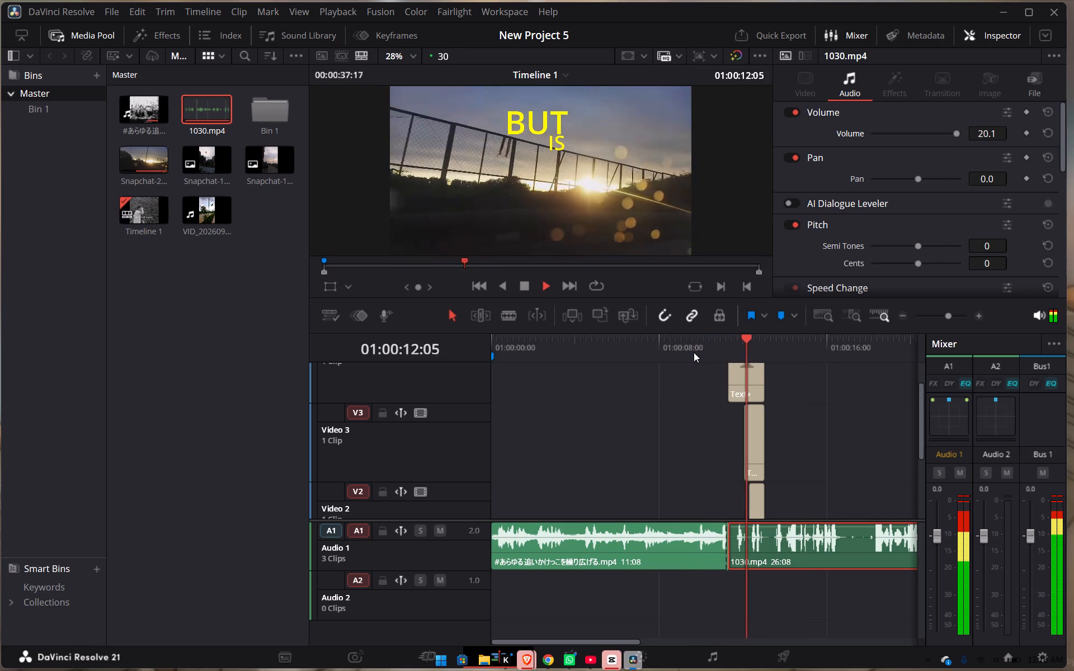
key("space")
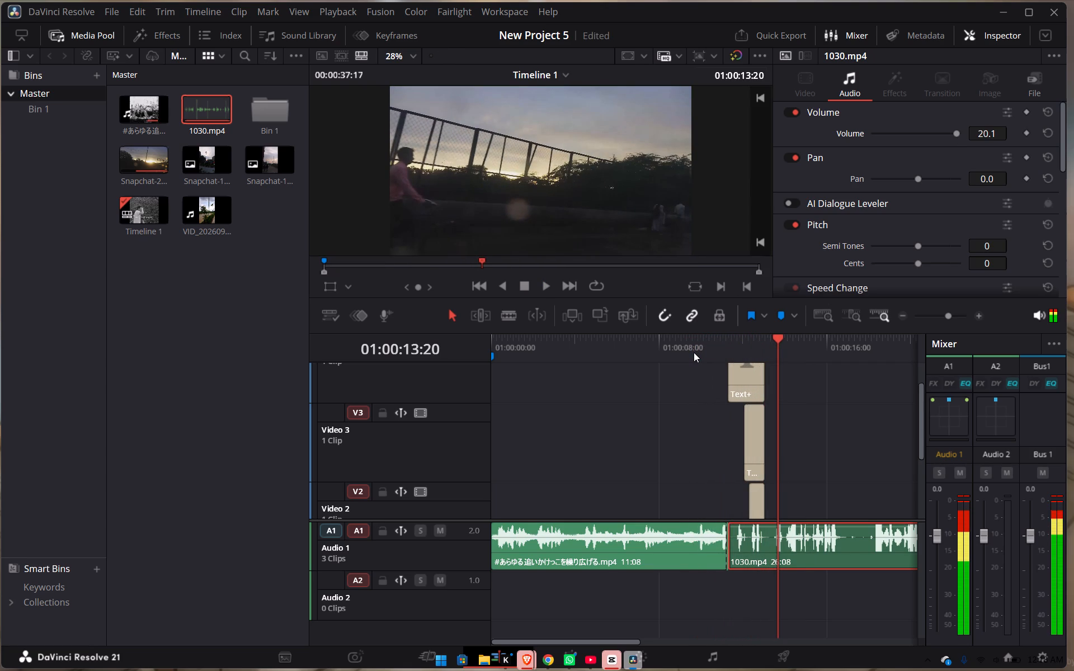
Set the pitch of the 1030.mp4 clip to 10 semi tones.
left_click_drag(917, 245, 961, 247)
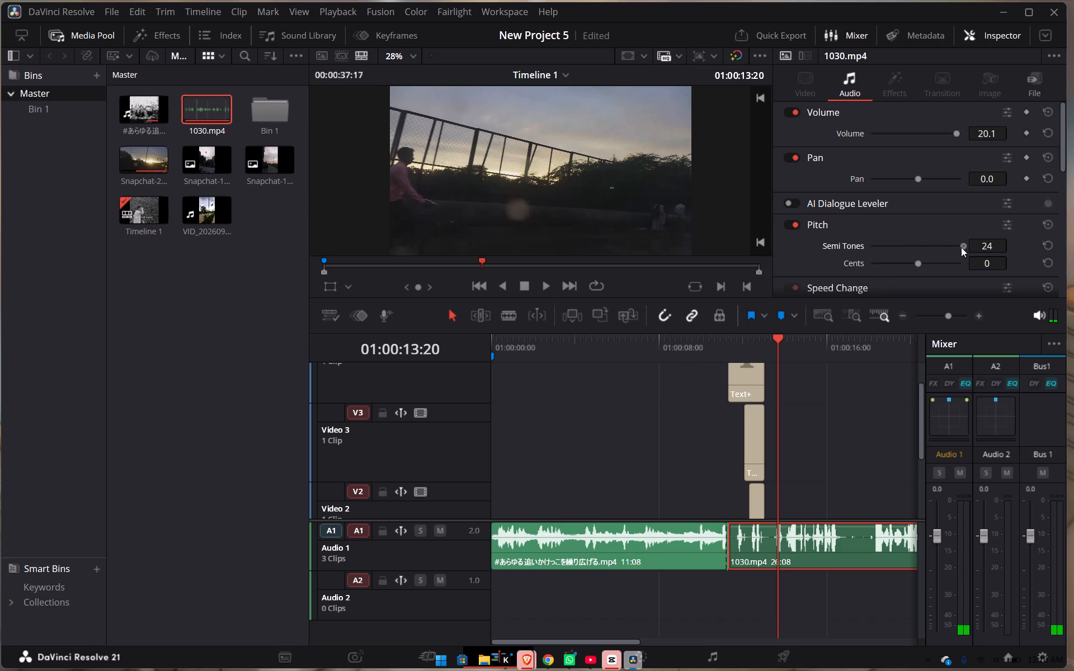
left_click_drag(961, 247, 948, 247)
left_click_drag(948, 247, 939, 247)
left_click_drag(939, 247, 936, 247)
Play the timeline across the cut into the Snapchat clip to listen to the pitch-shifted 1030.mp4 audio.
left_click(702, 338)
key("space")
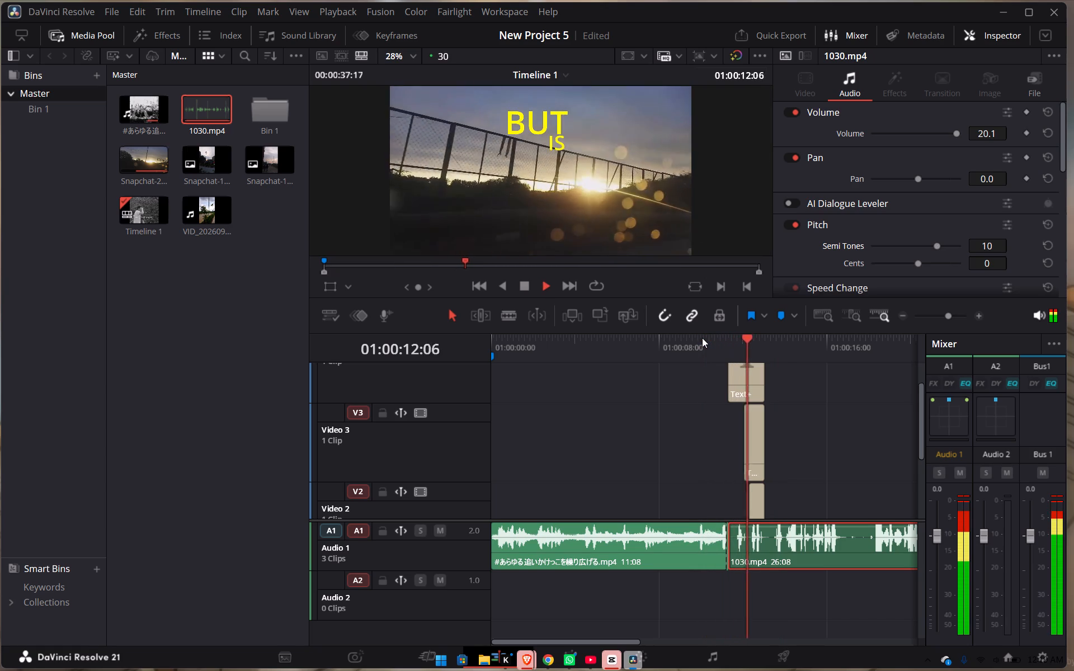
key("space")
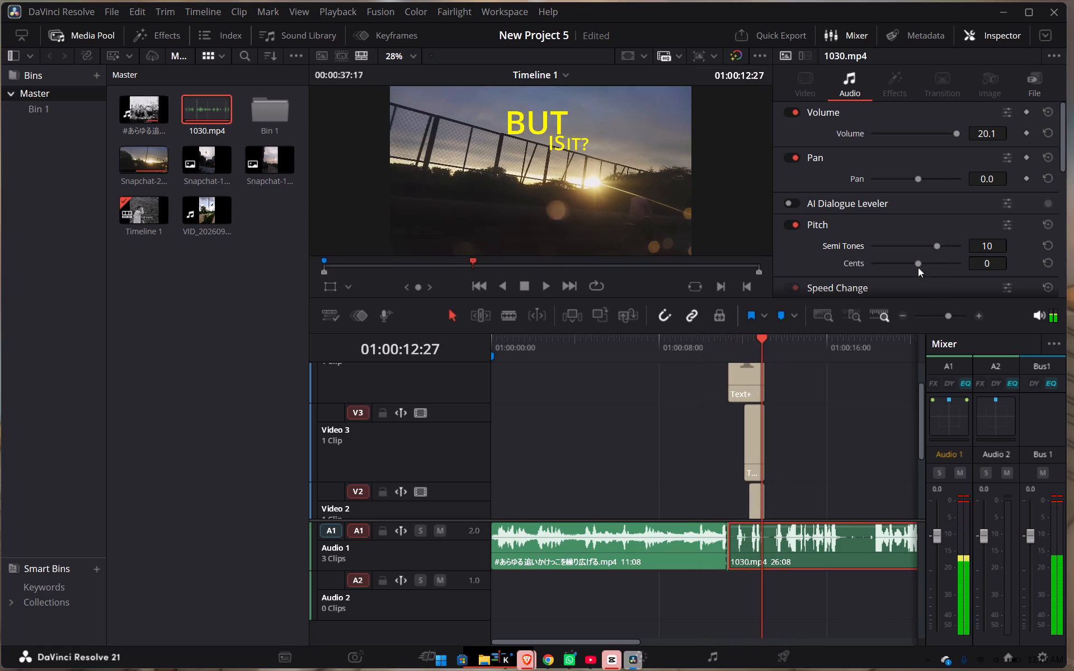
Reset the pitch of the 1030.mp4 clip to 0 semi tones.
left_click(852, 243)
double_click(852, 243)
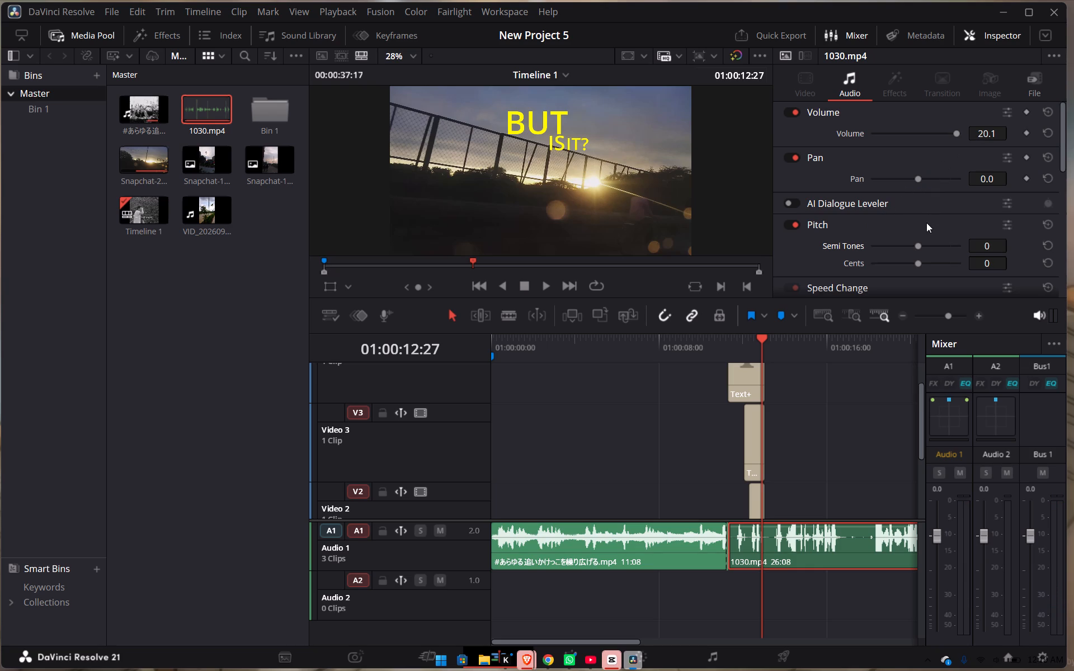
Enable the Equalizer on the 1030.mp4 clip.
scroll(924, 231, "down", 1)
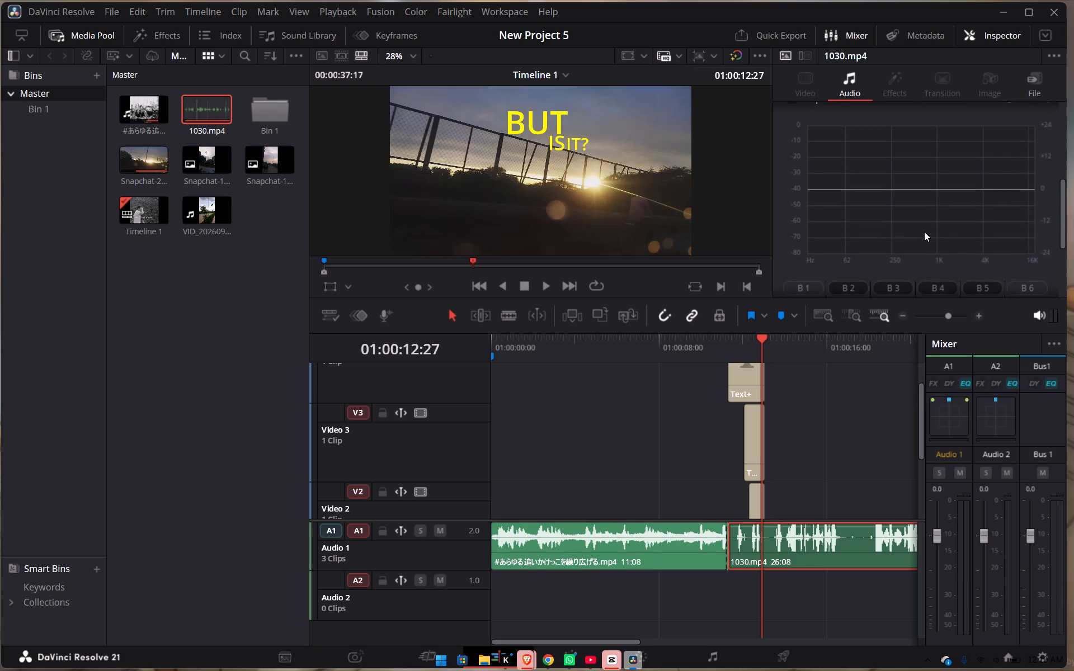
scroll(924, 231, "down", 1)
scroll(894, 228, "up", 1)
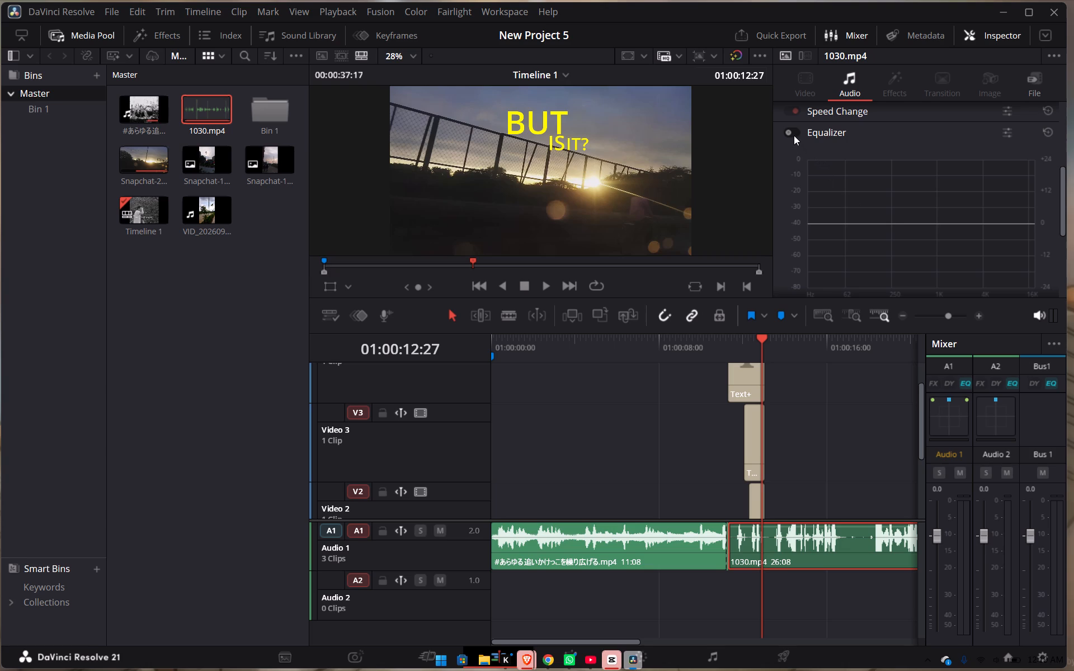
left_click(794, 135)
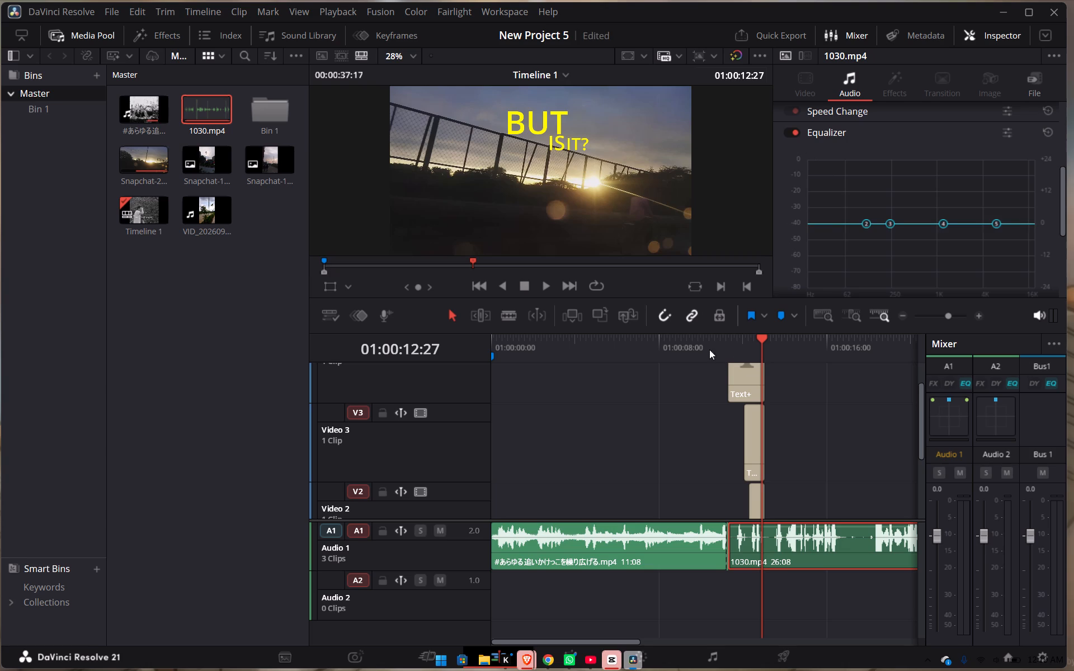
Play the timeline twice from before the cut to listen to the 1030.mp4 audio with the equalizer enabled.
left_click(691, 338)
key("space")
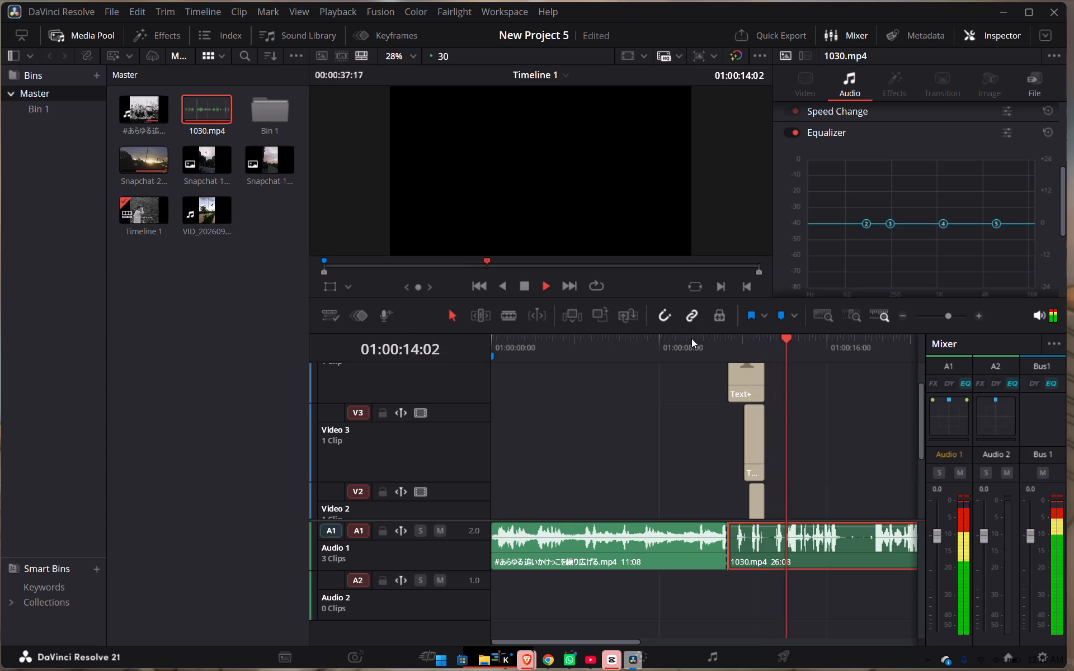
key("space")
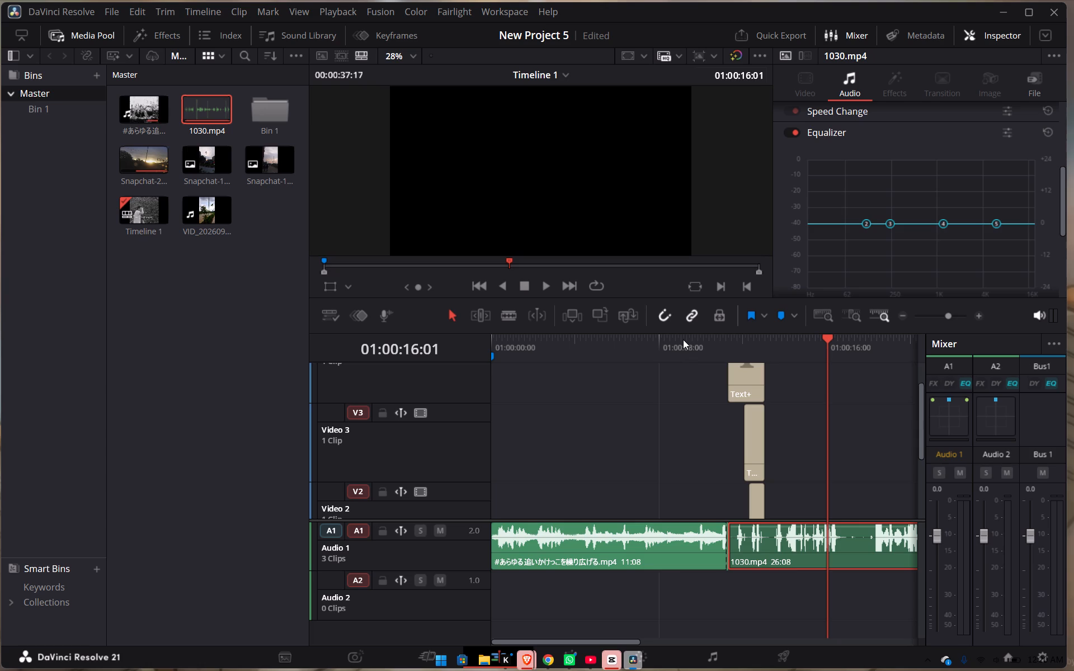
left_click(683, 339)
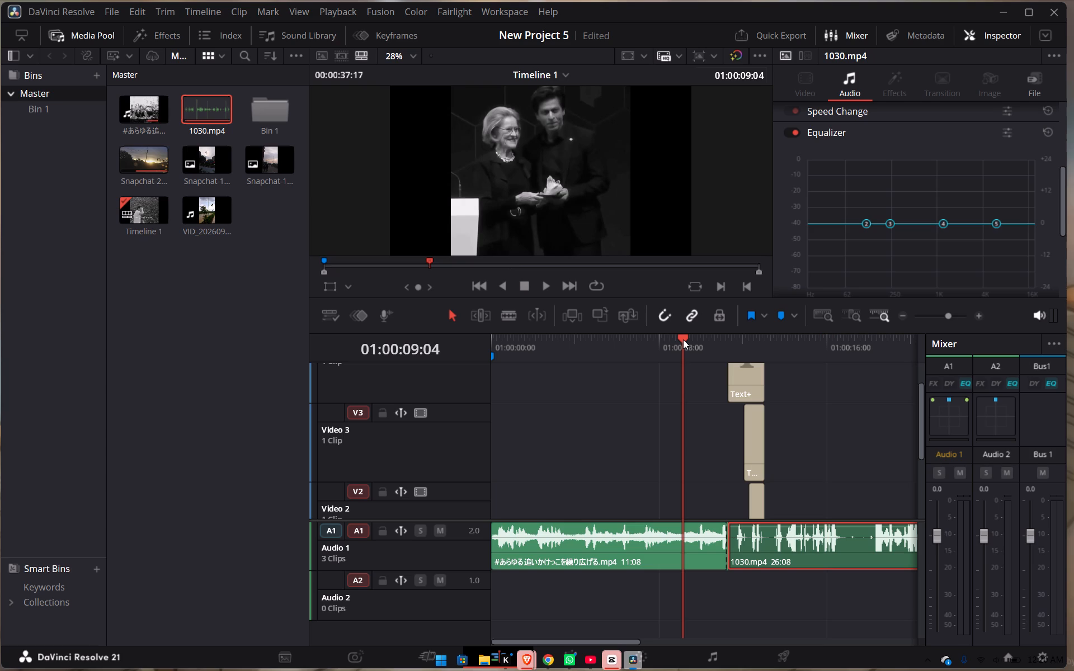
key("space")
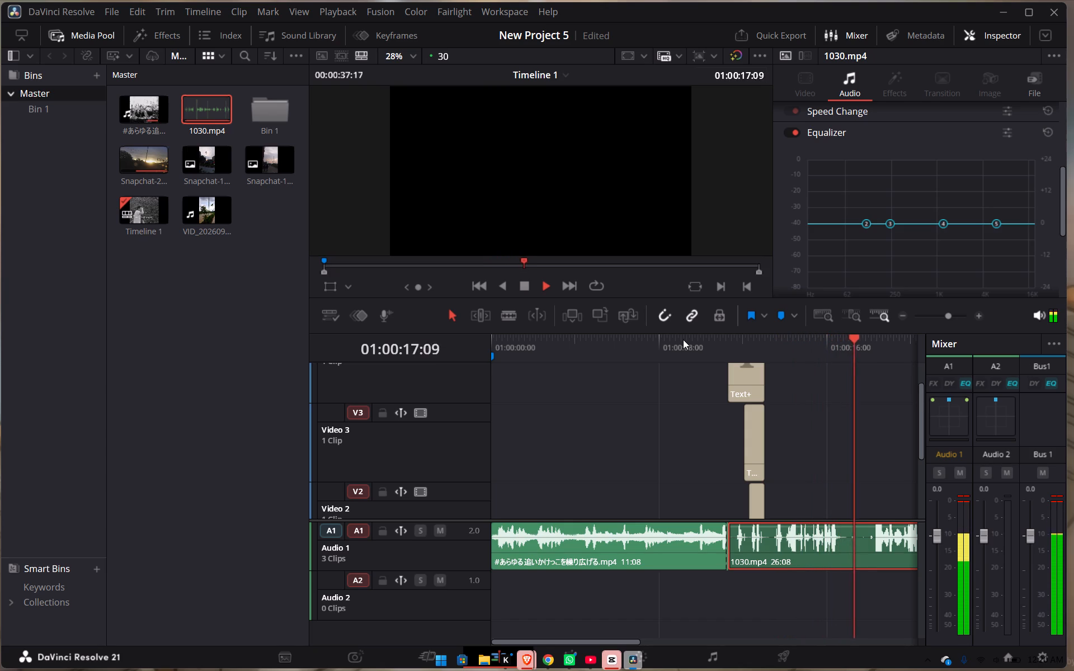
key("space")
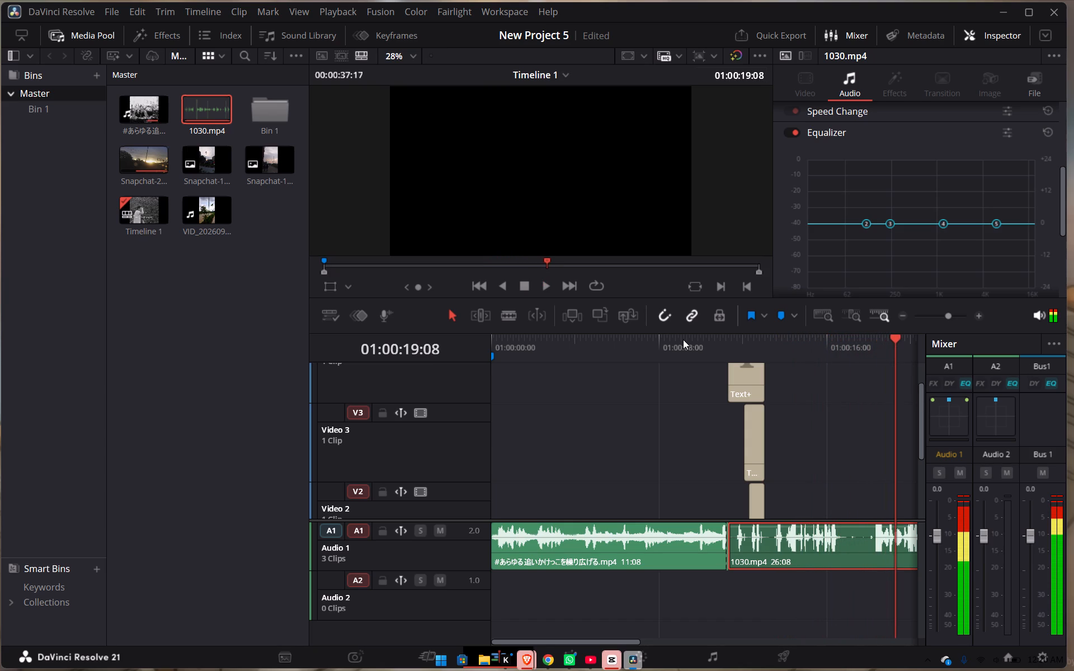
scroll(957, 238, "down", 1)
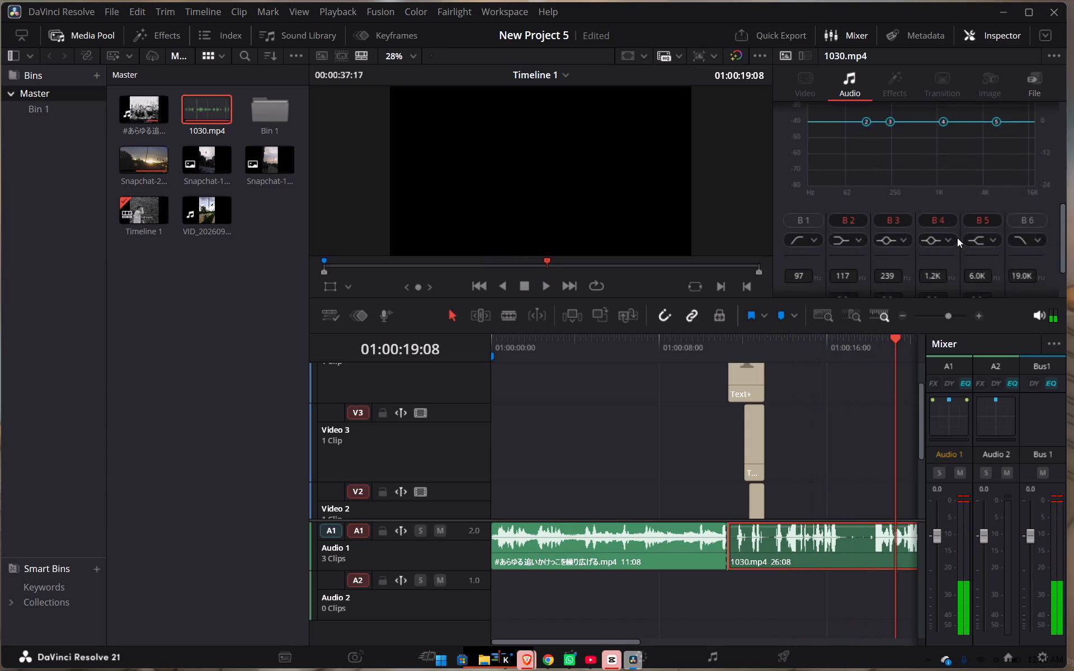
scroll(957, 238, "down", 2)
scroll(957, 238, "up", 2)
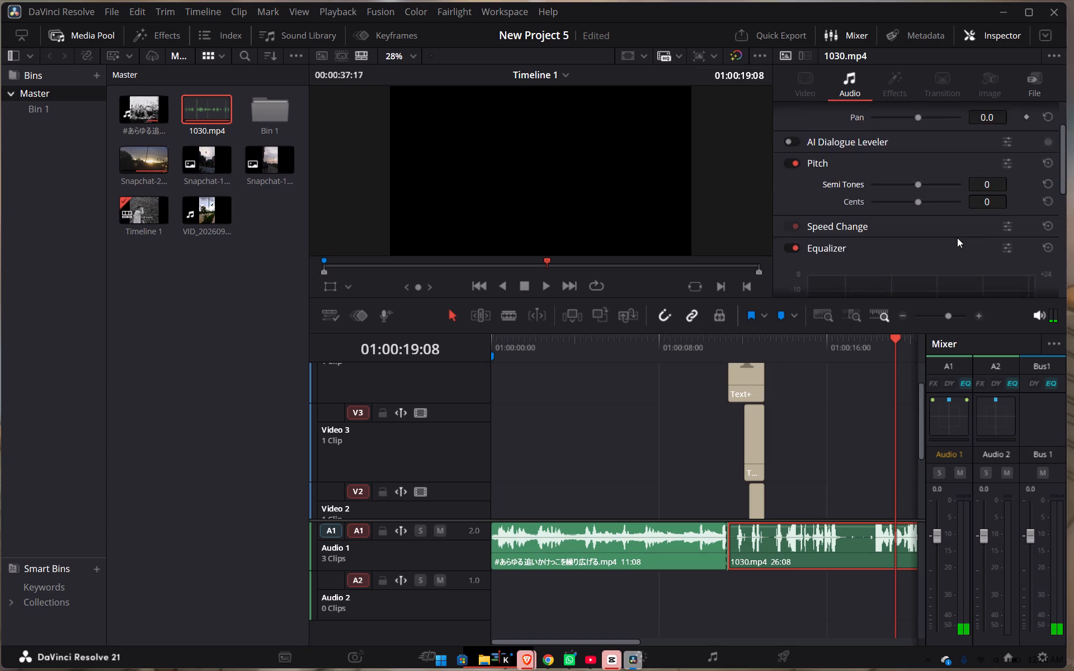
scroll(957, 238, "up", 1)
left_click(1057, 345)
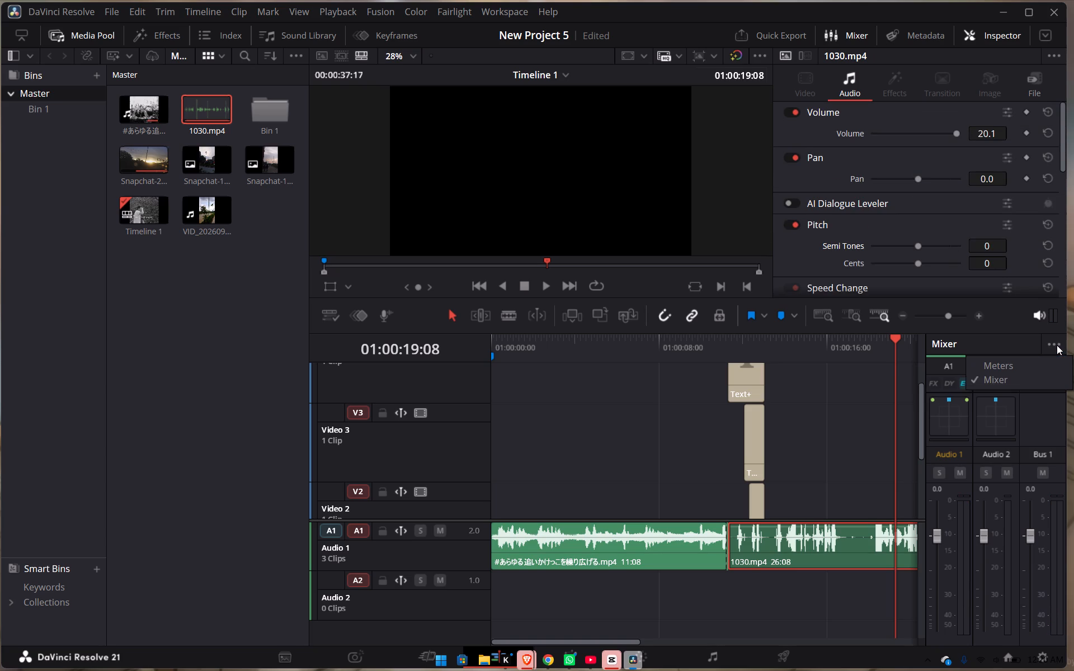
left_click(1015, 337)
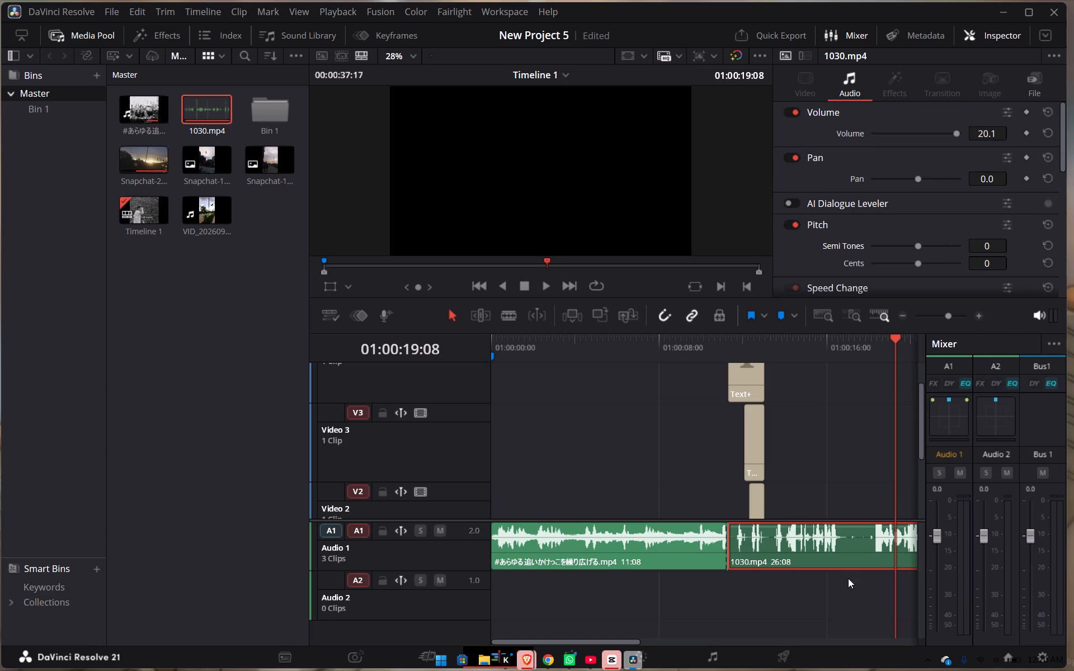
Close the 1030 project in CapCut and return to DaVinci Resolve.
left_click(723, 656)
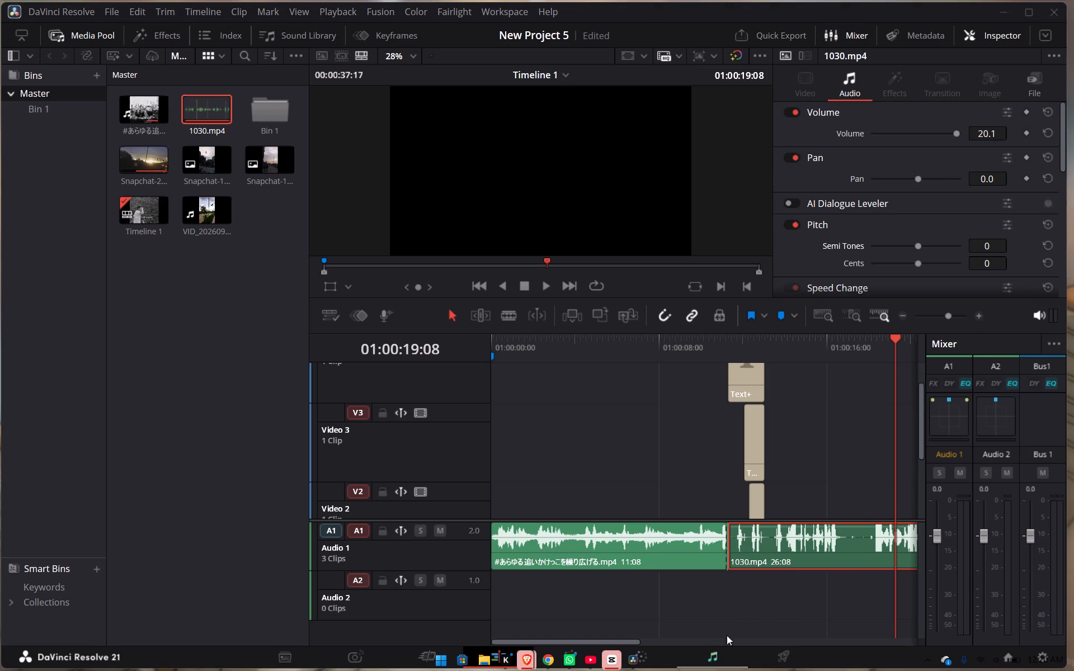
left_click(742, 606)
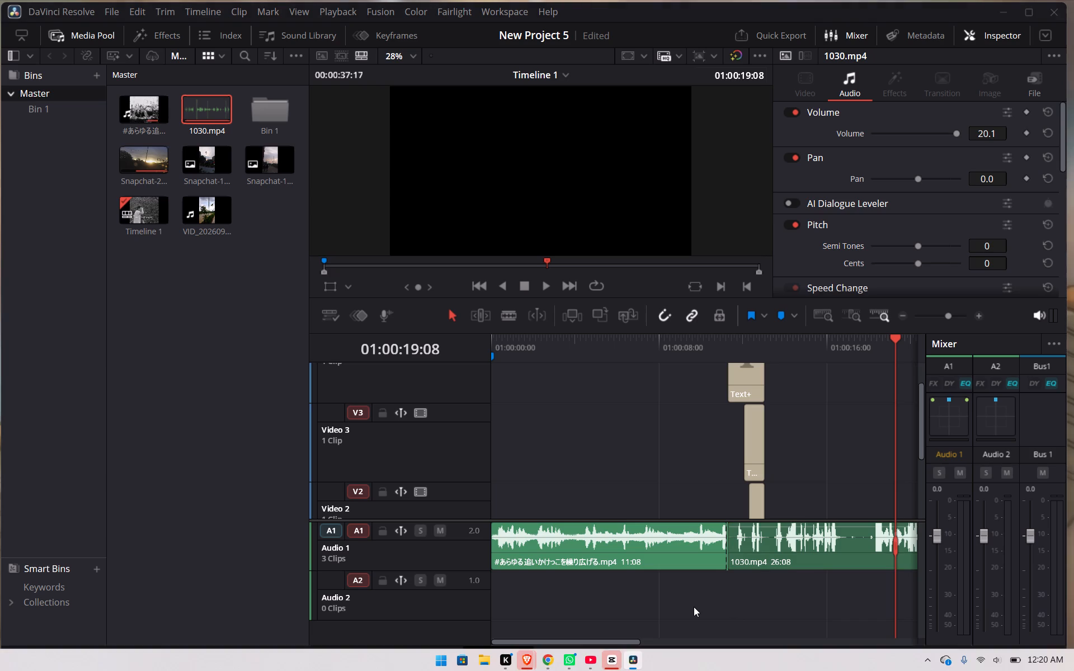
left_click(776, 194)
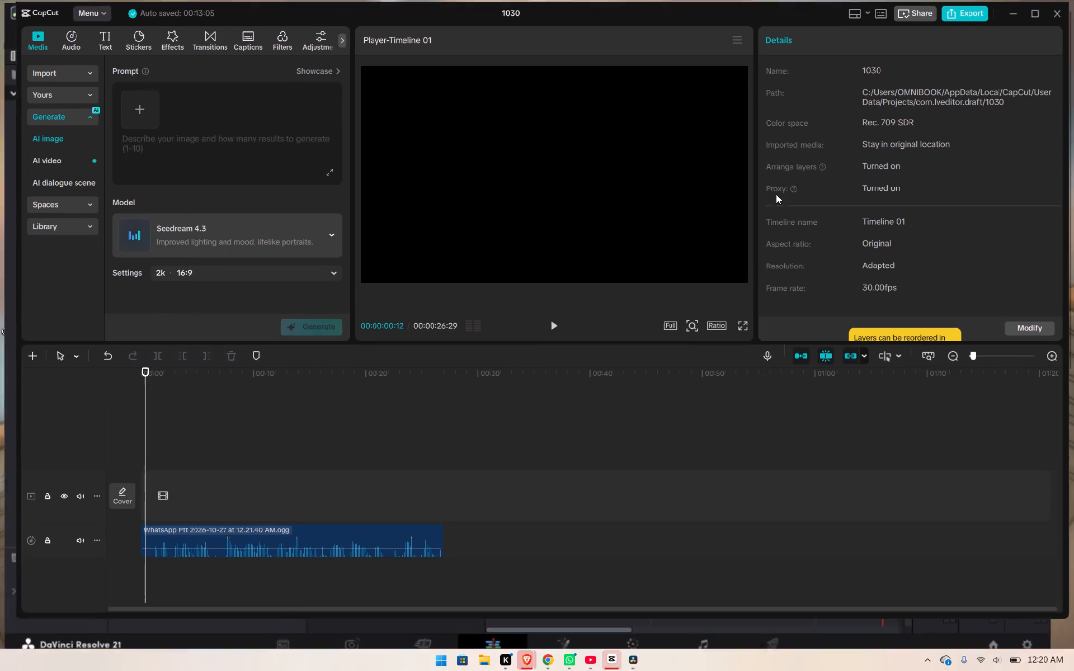
left_click(1007, 15)
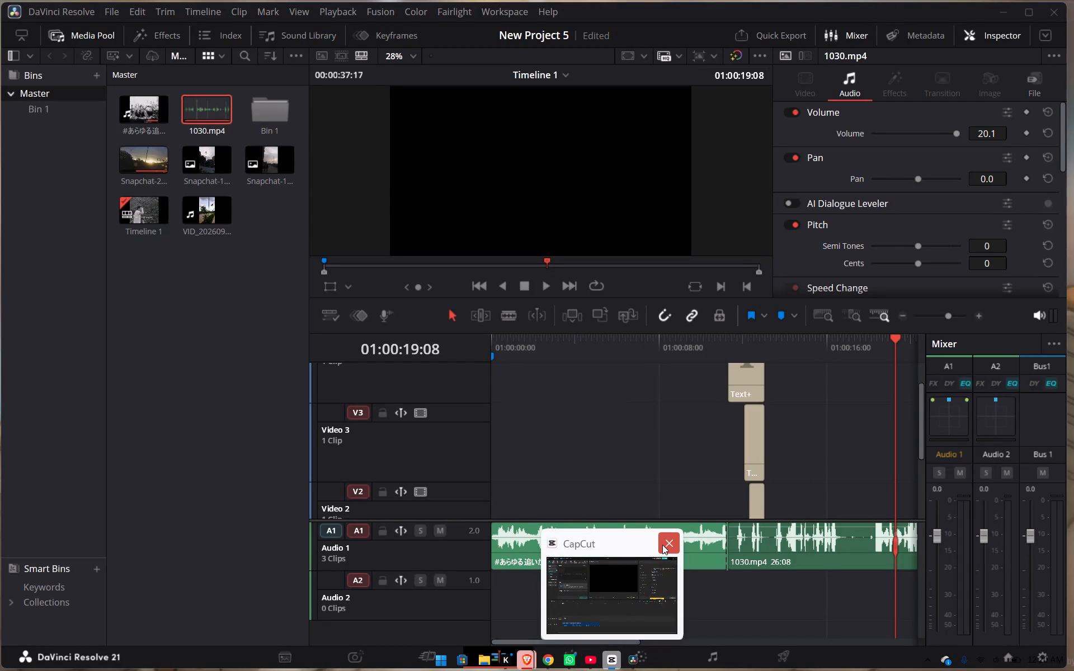
left_click(664, 544)
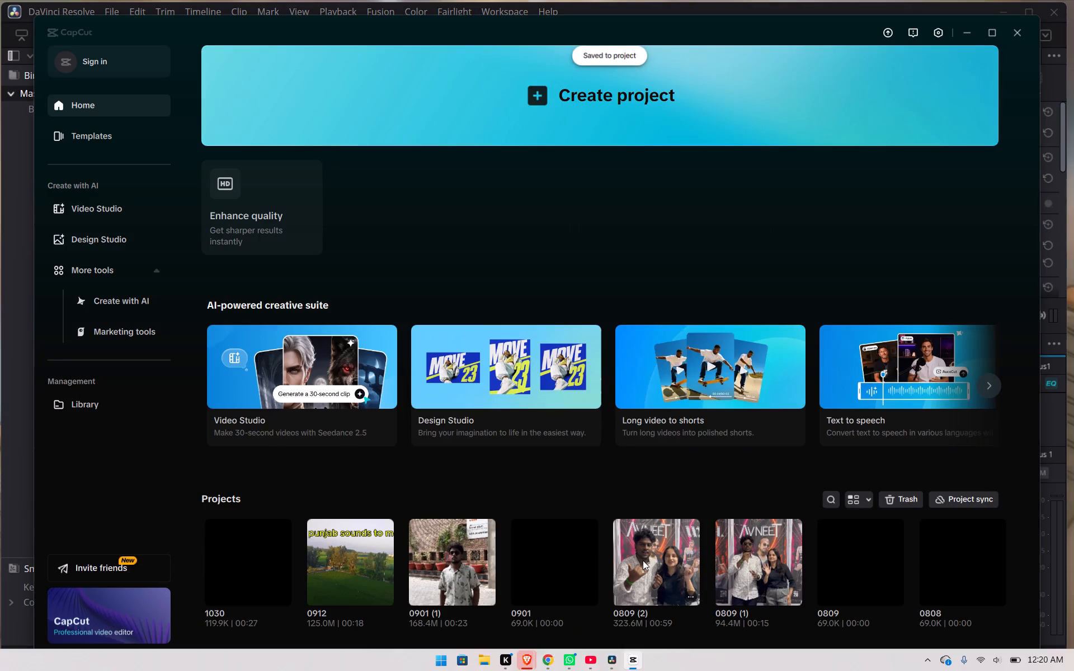
left_click(402, 205)
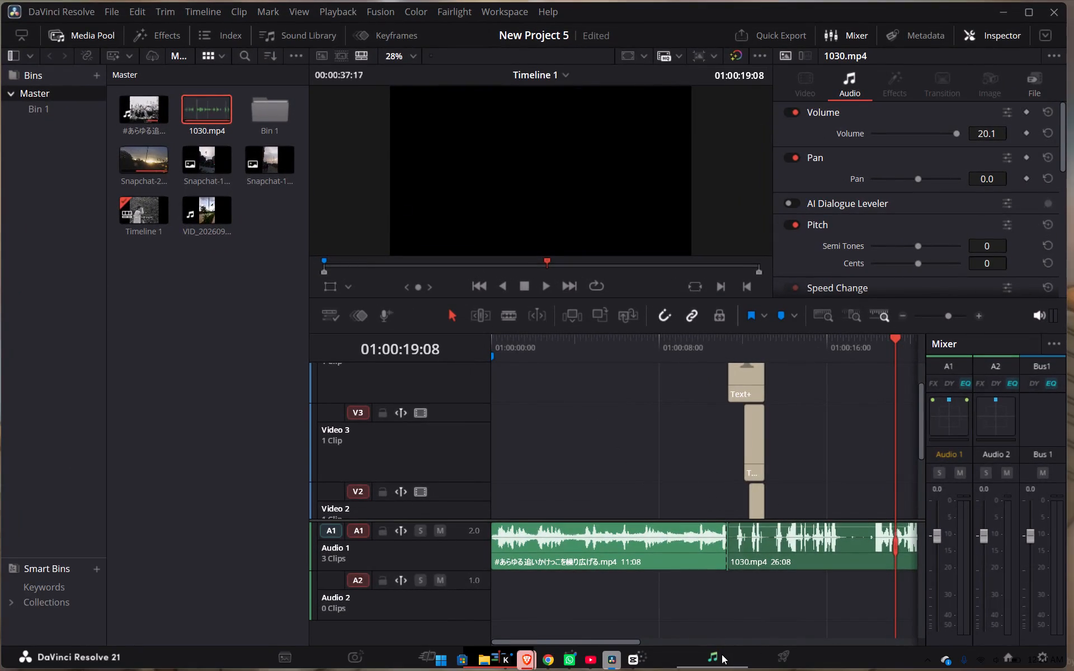
Open Timeline 1 on the Fairlight page in DaVinci Resolve.
left_click(722, 654)
left_click(722, 654)
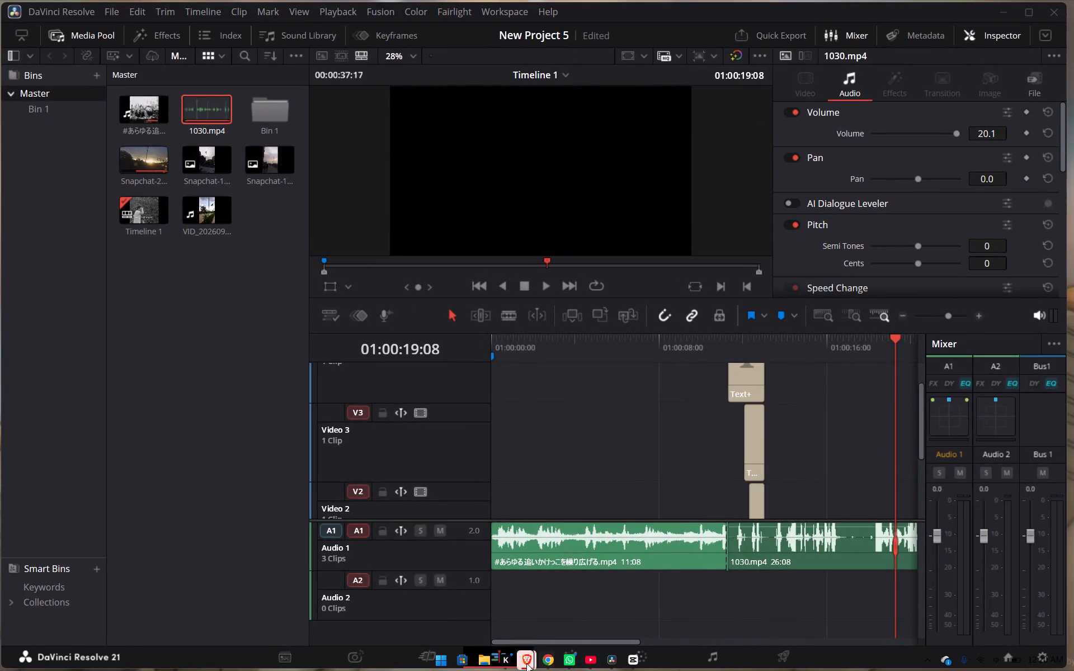
left_click(481, 604)
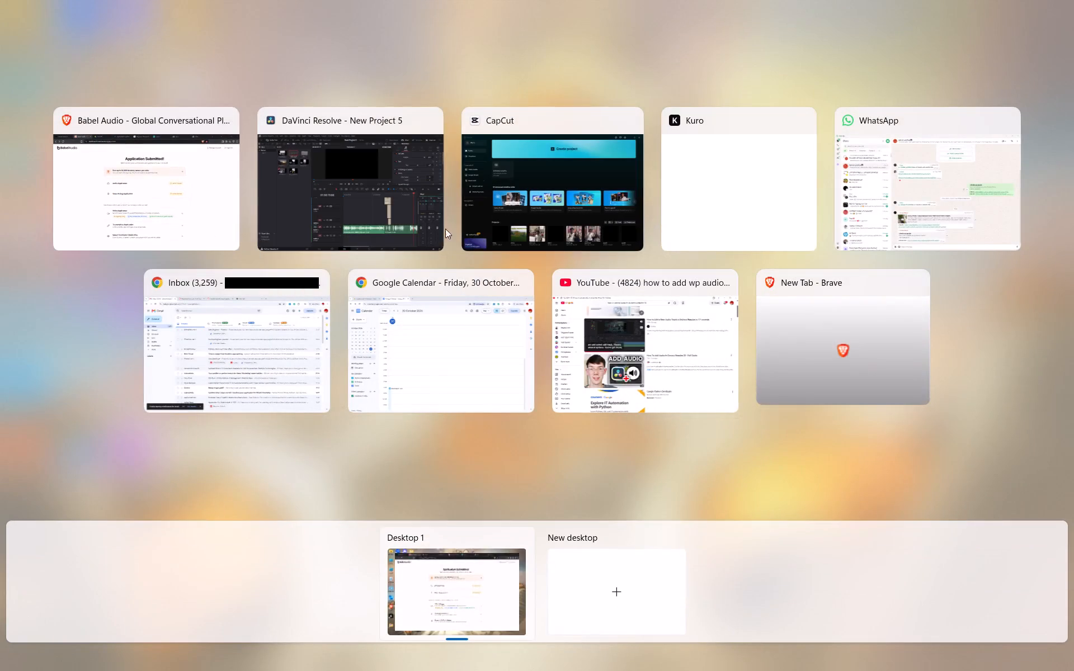
left_click(384, 213)
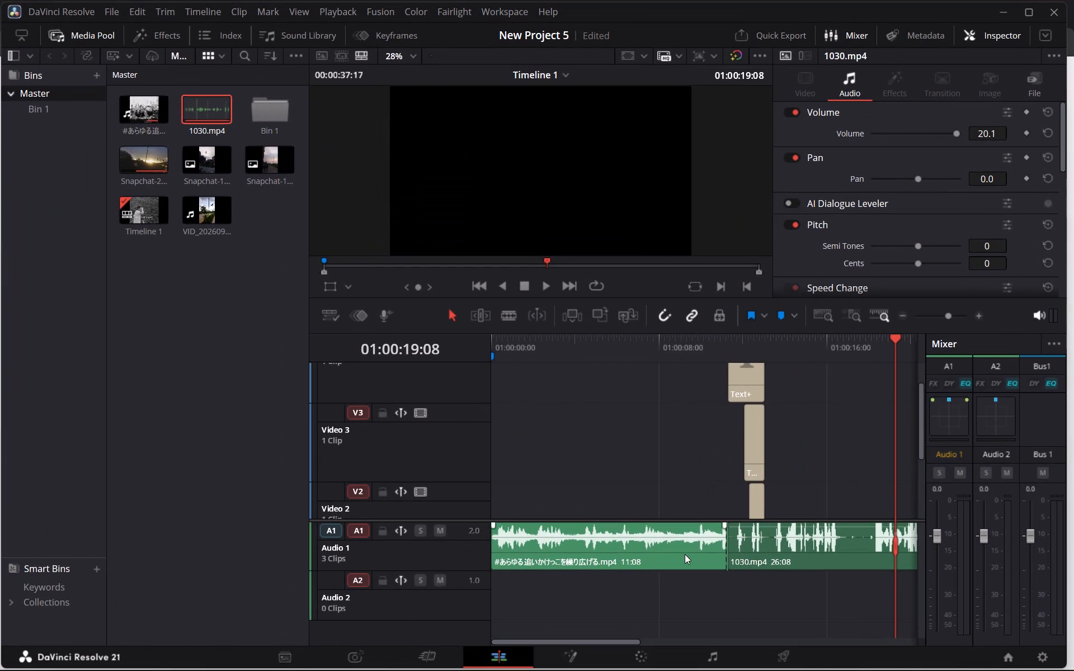
left_click(719, 647)
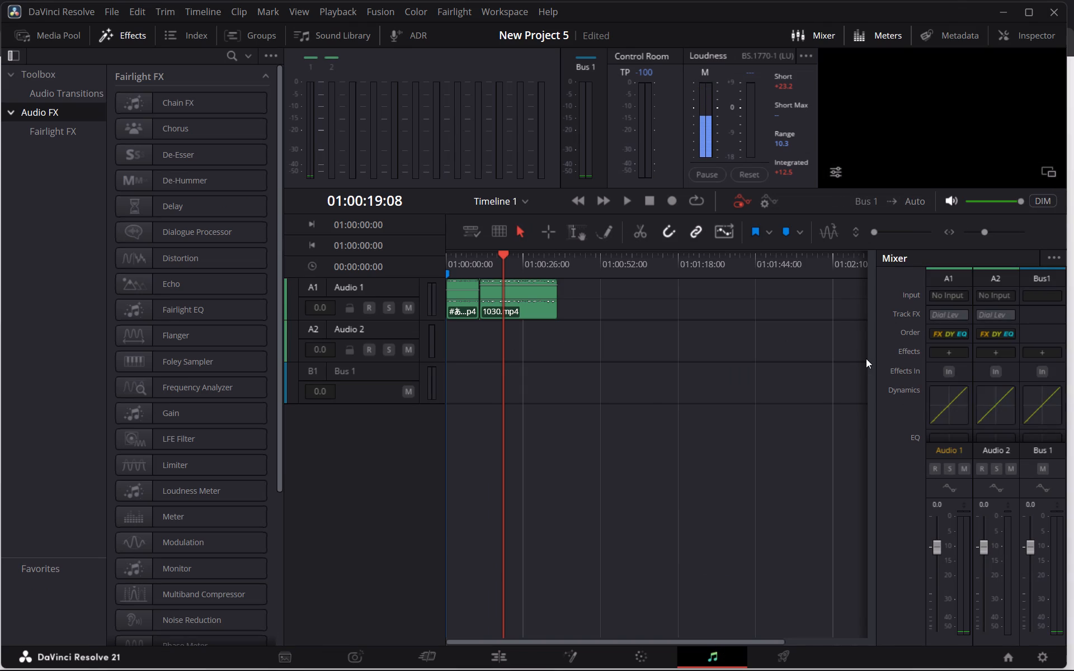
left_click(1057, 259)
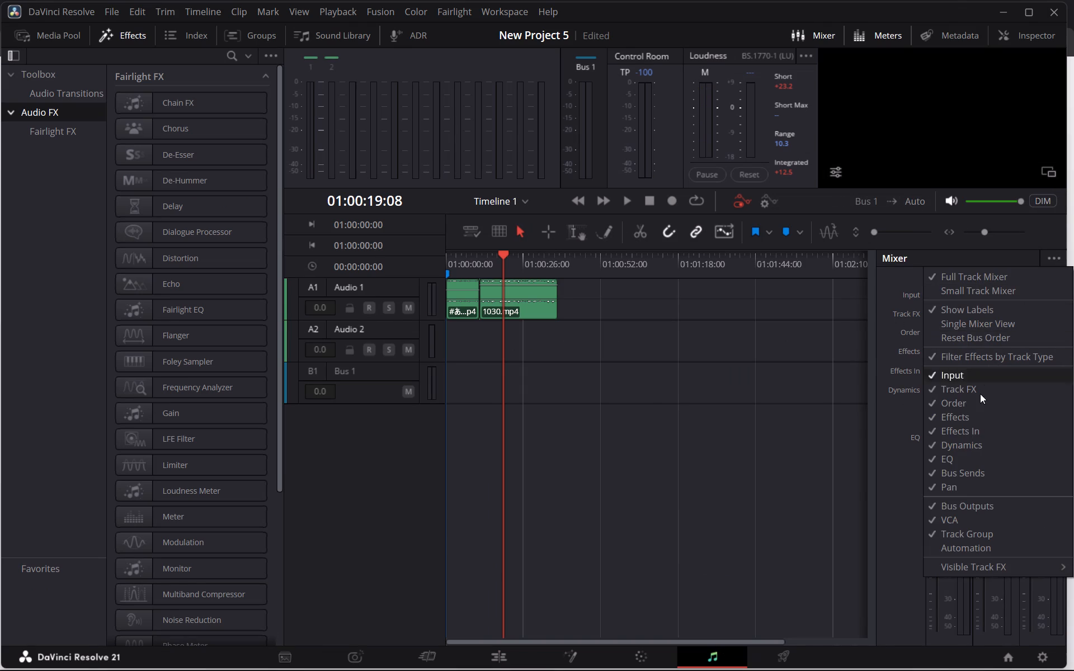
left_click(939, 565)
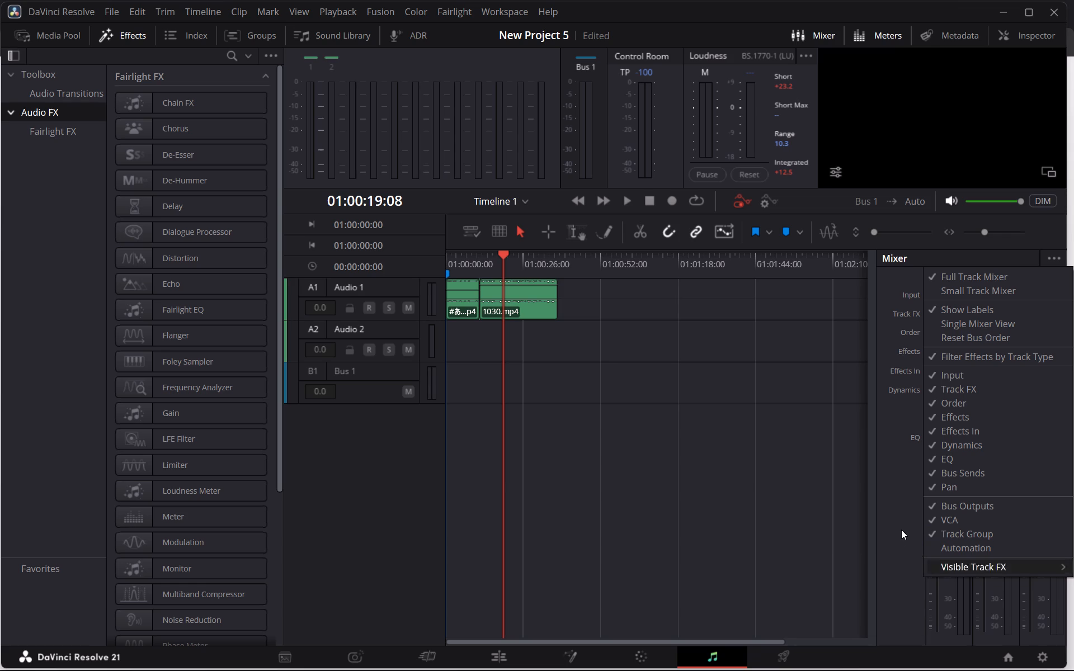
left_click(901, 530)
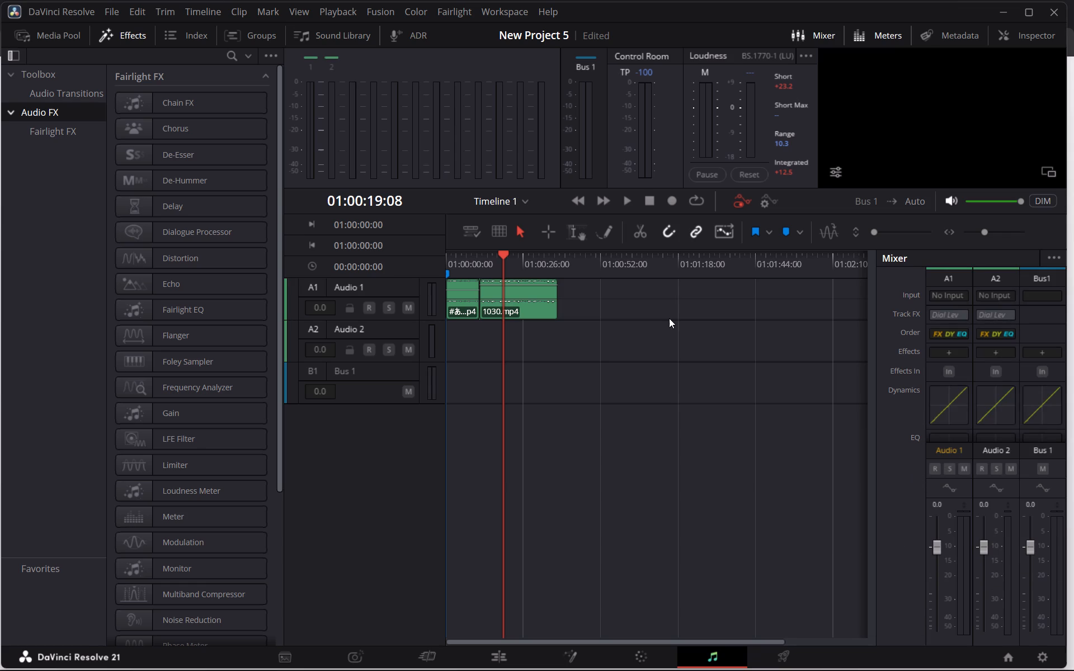
Play the start of the 1030.mp4 clip on the Fairlight page to listen to its audio.
left_click(483, 254)
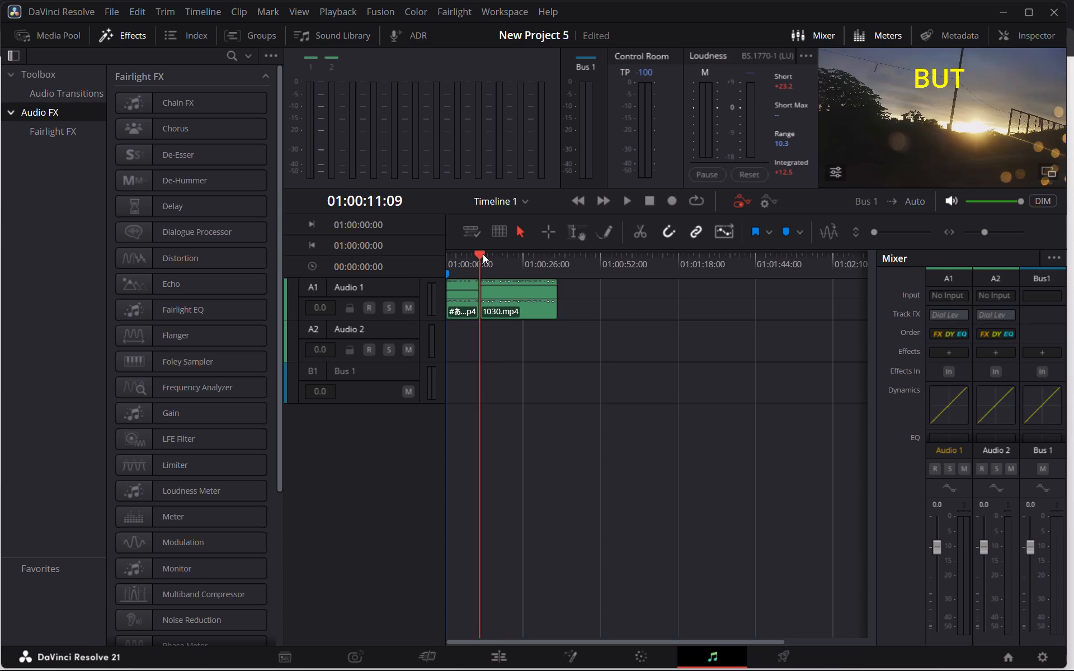
key("space")
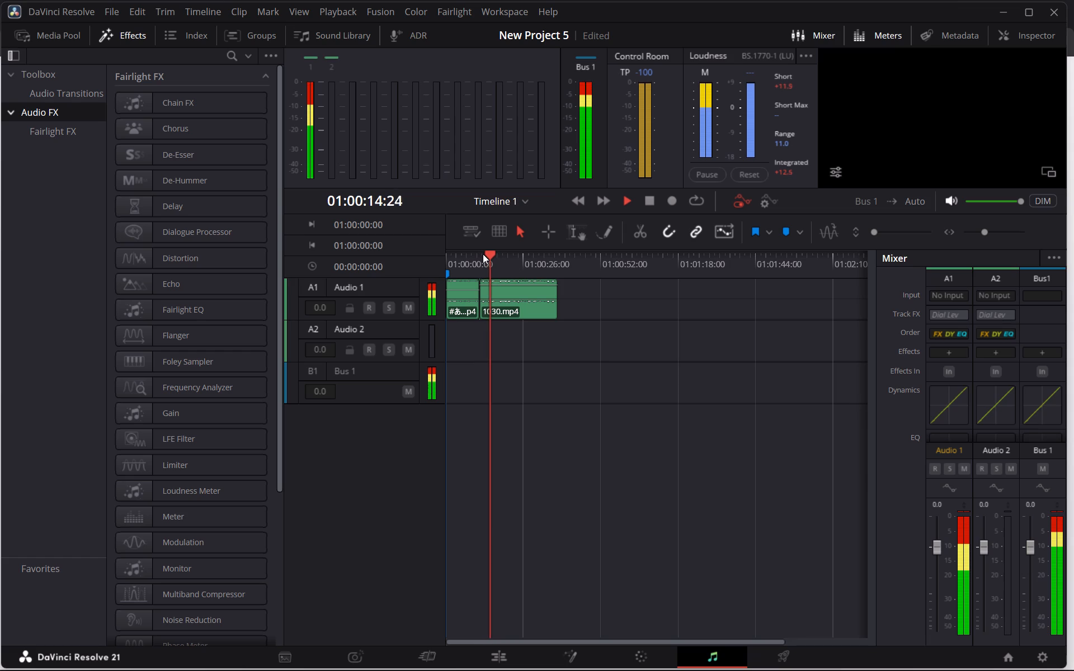
key("space")
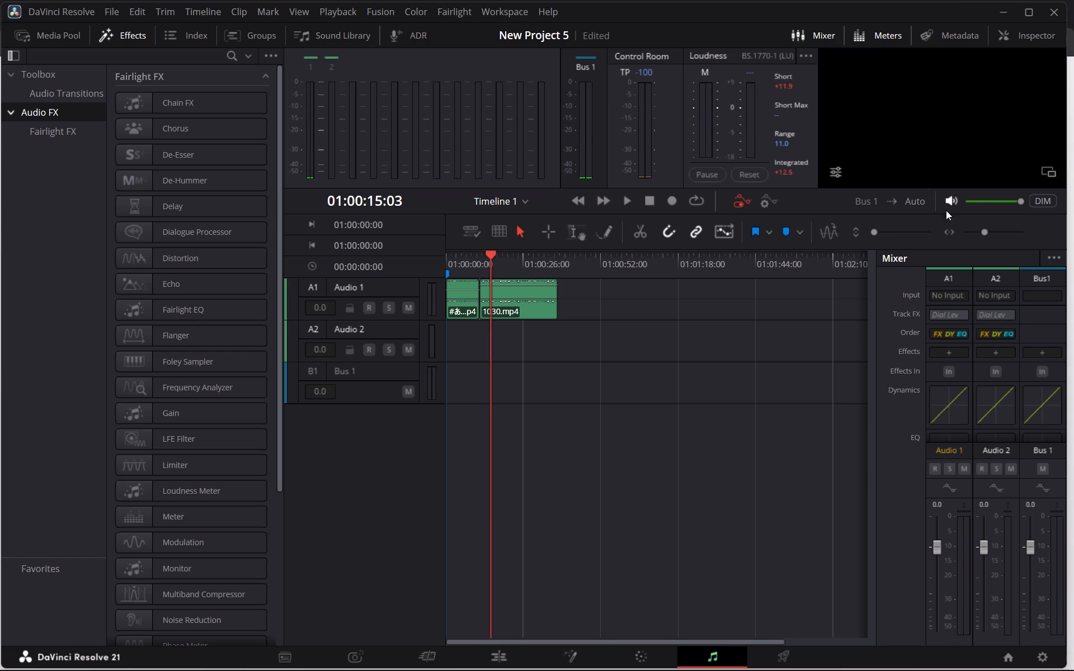
left_click(1022, 201)
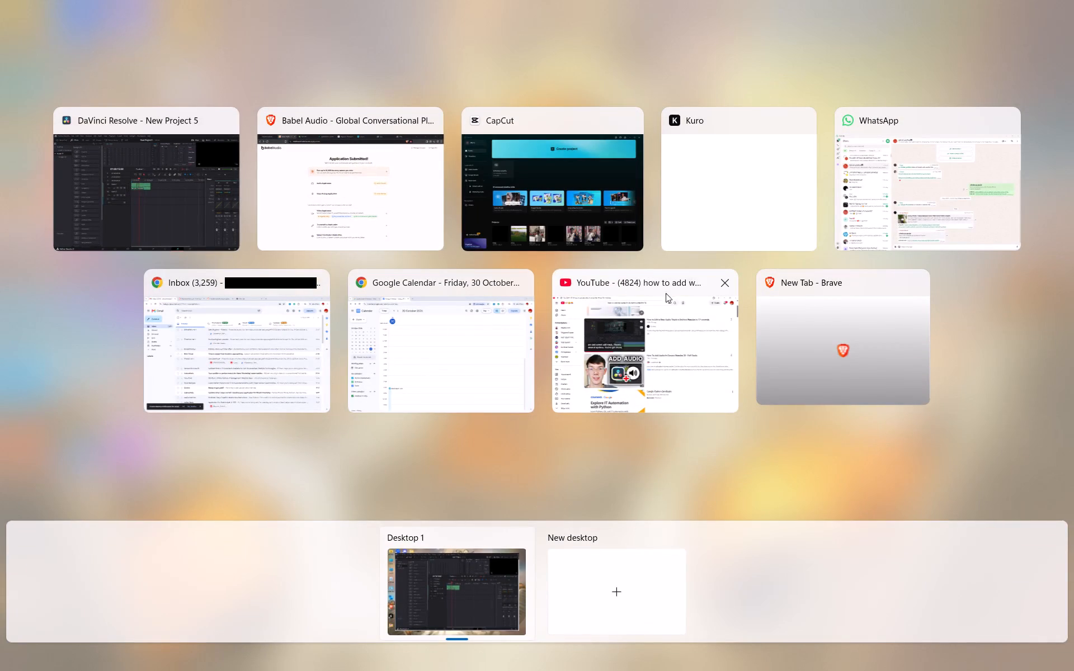
Switch to YouTube and search for "how to edit audio in davinci resolve".
left_click(597, 294)
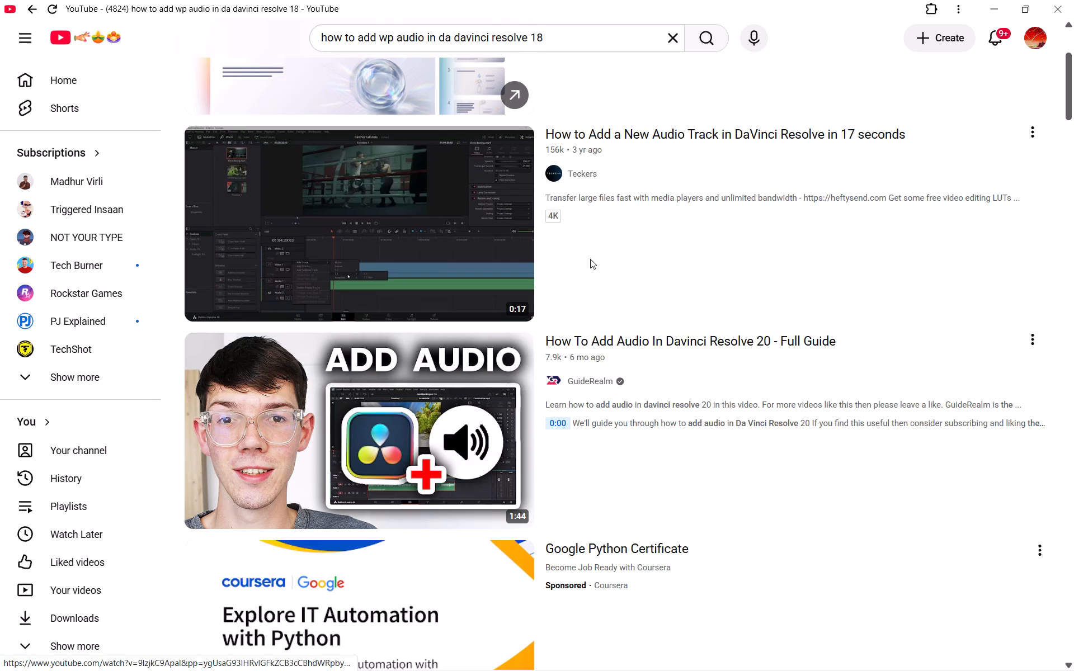
left_click(676, 37)
type("how to ediy")
key("BackSpace")
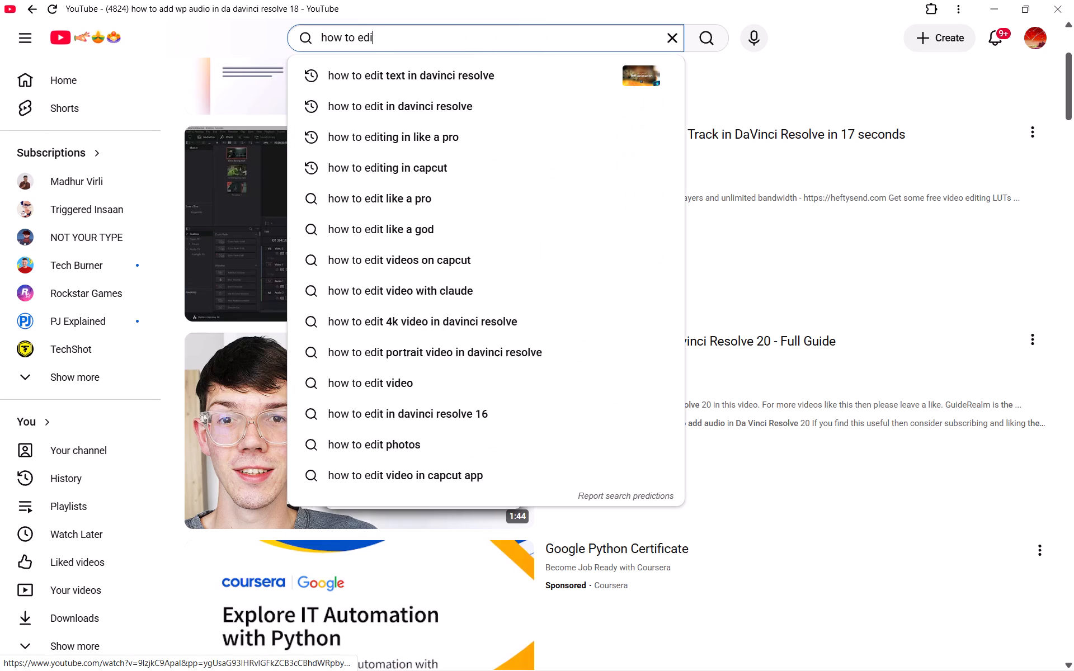
type("t")
key("space")
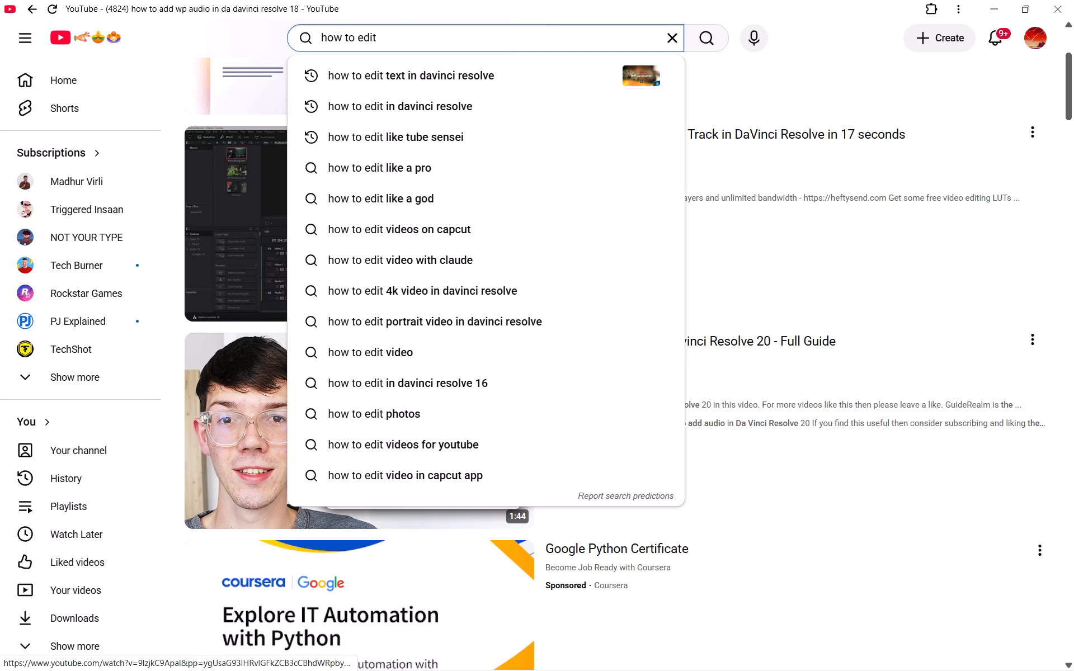
type("audio")
key("space")
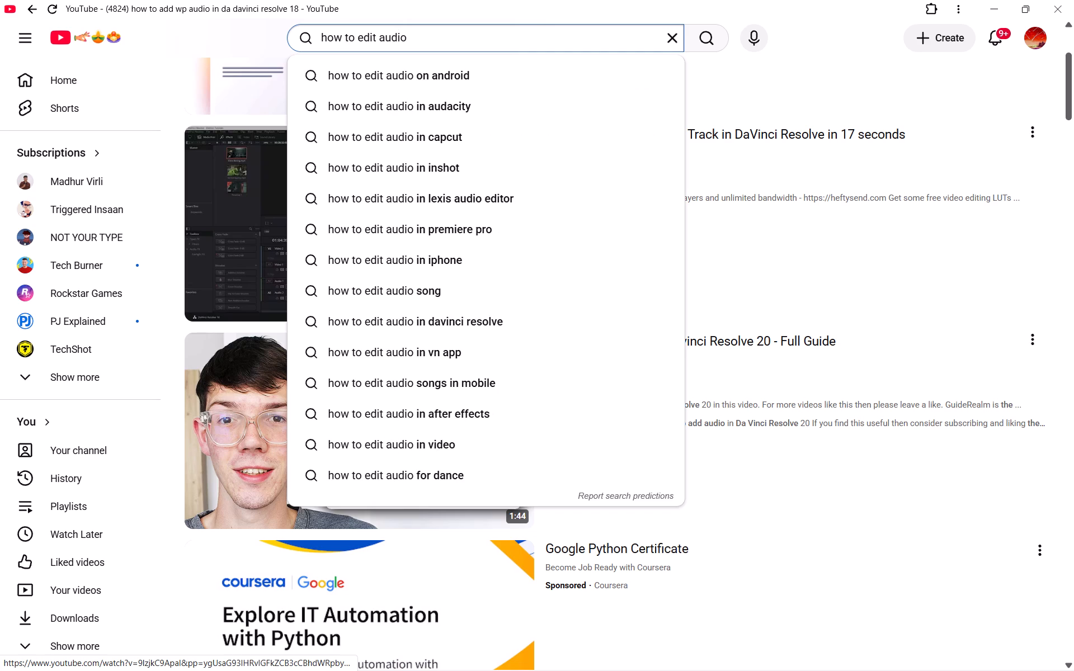
left_click(621, 335)
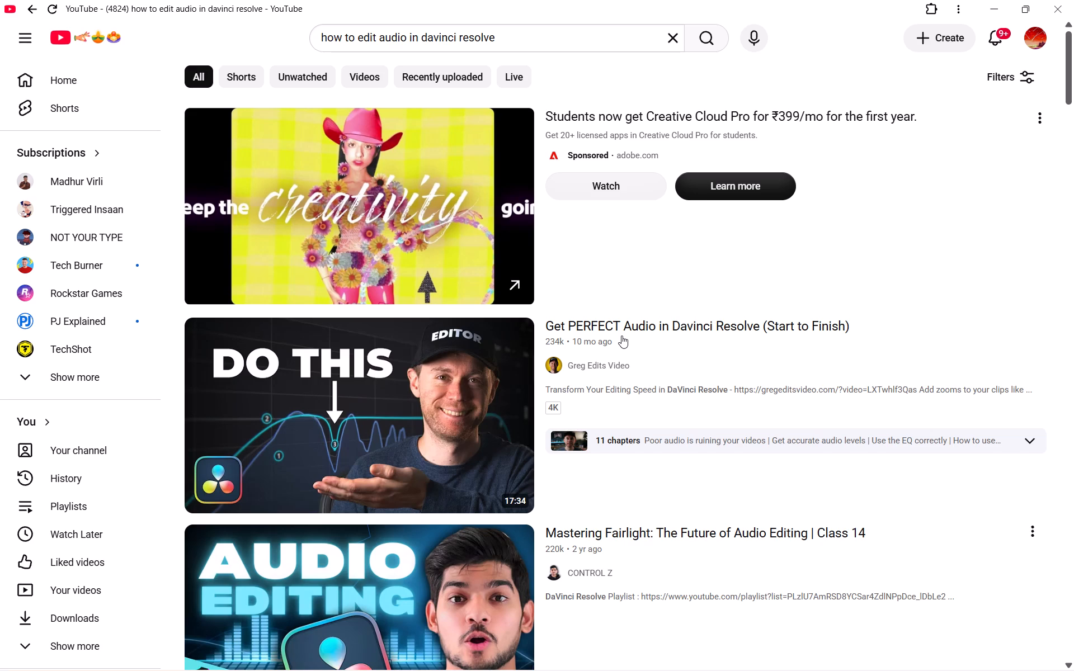
scroll(621, 335, "down", 2)
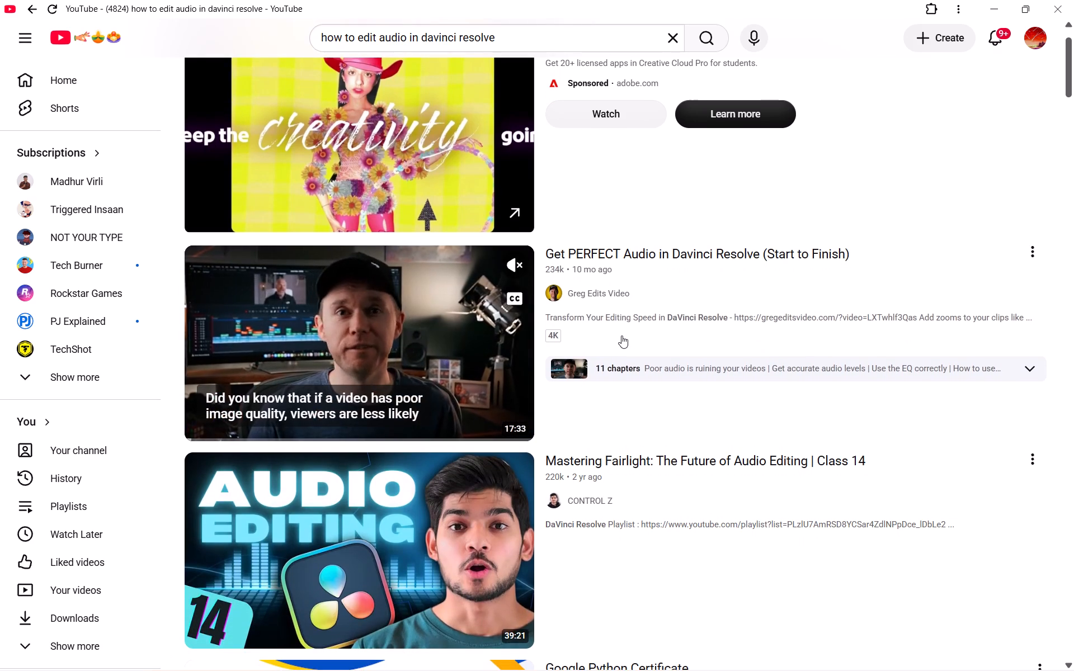
left_click(516, 269)
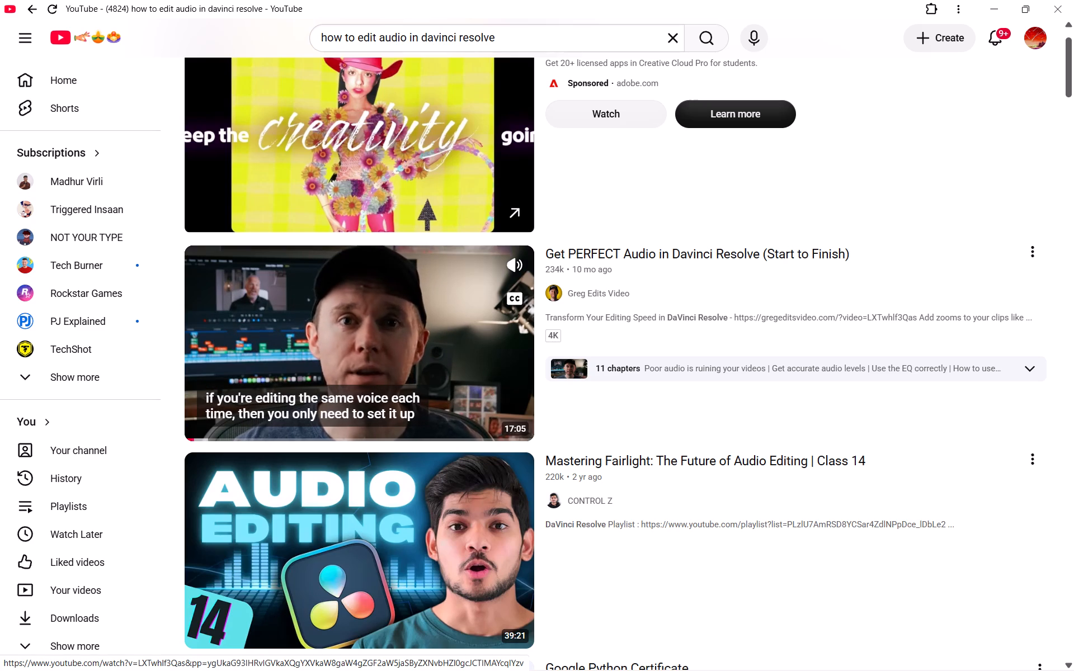
scroll(505, 348, "down", 1)
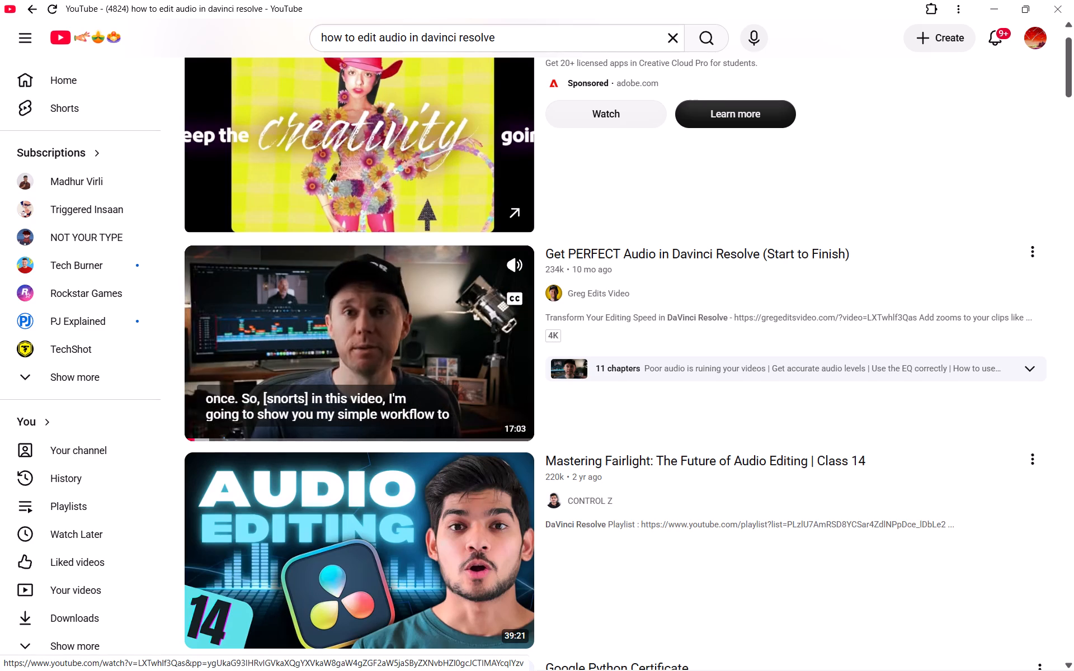
scroll(505, 348, "down", 1)
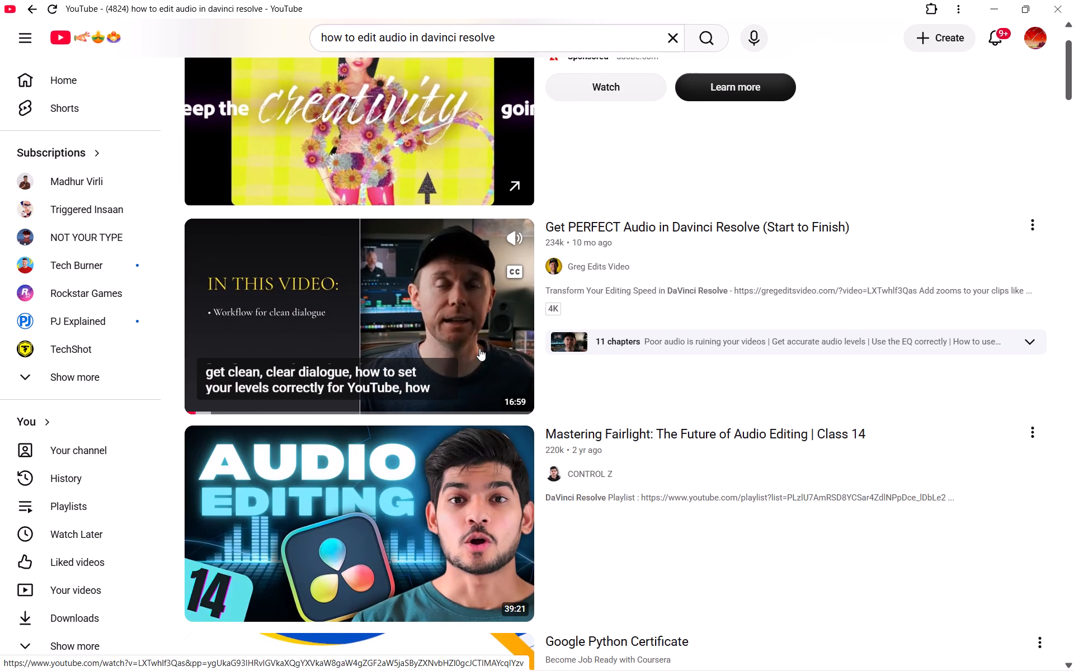
scroll(479, 348, "down", 1)
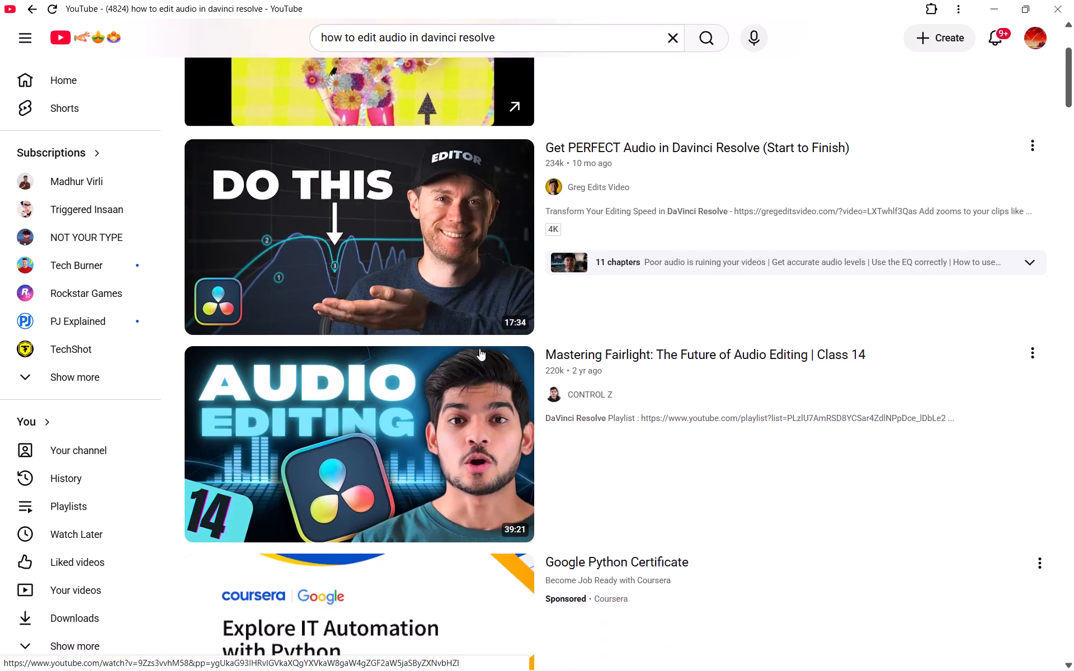
scroll(479, 348, "down", 2)
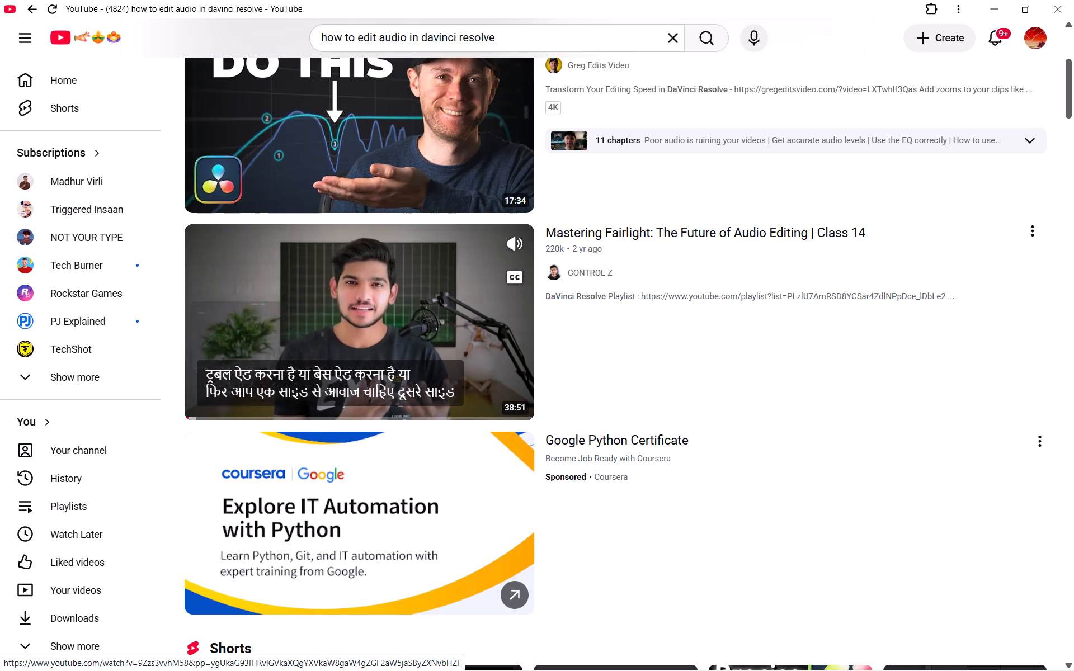
left_click(483, 354)
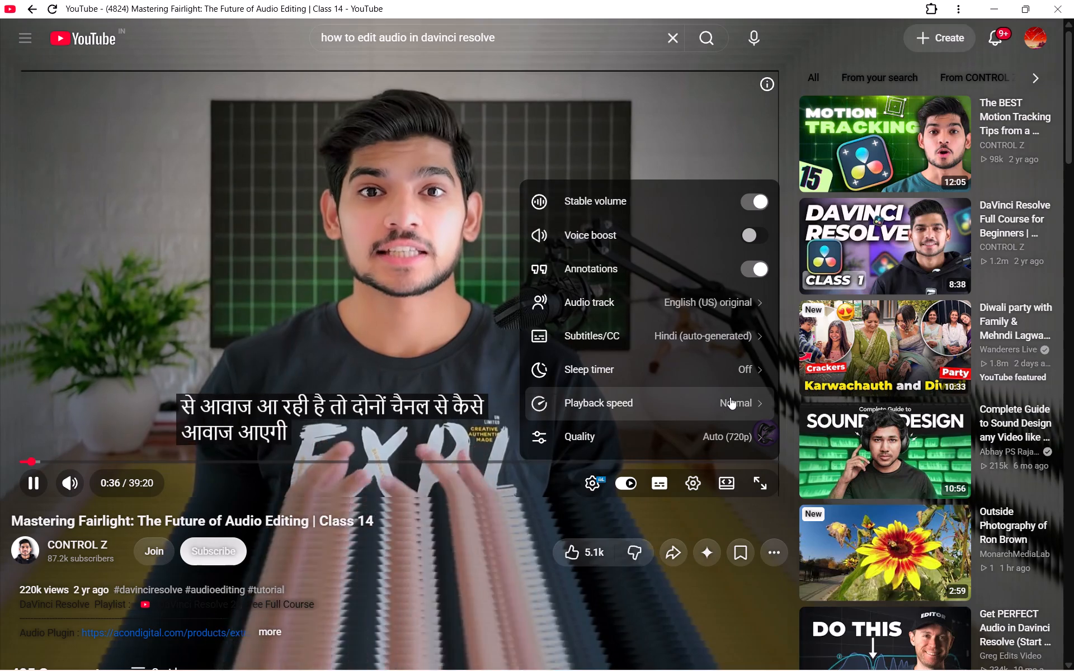
left_click(730, 397)
triple_click(755, 381)
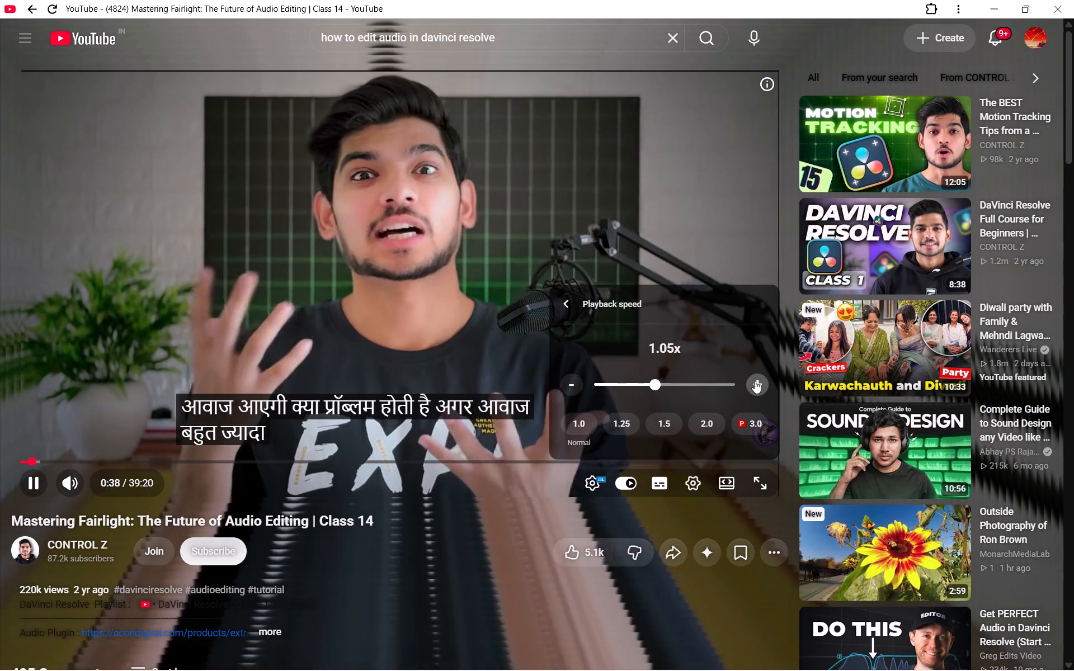
left_click(755, 381)
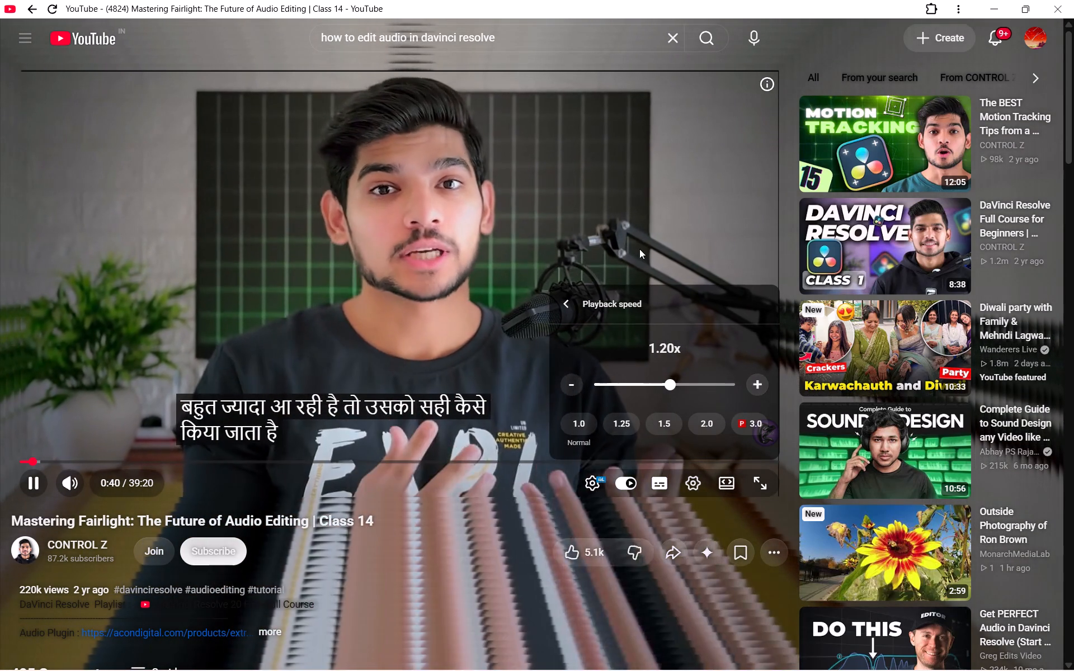
left_click(625, 262)
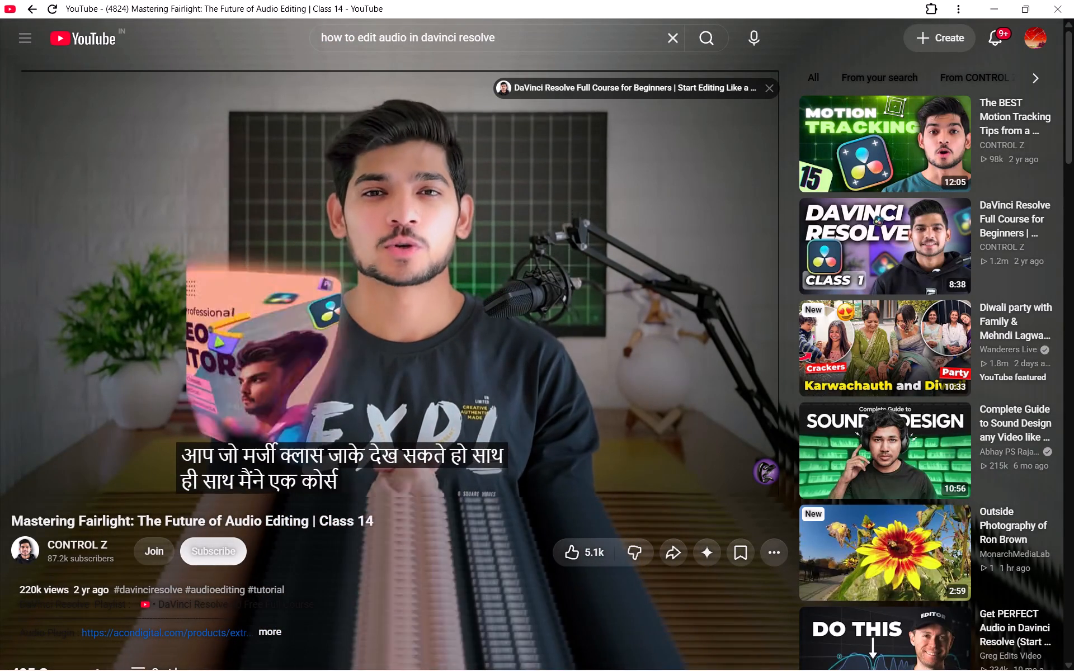
Watch the introduction of the Fairlight tutorial, then pause it.
key("space")
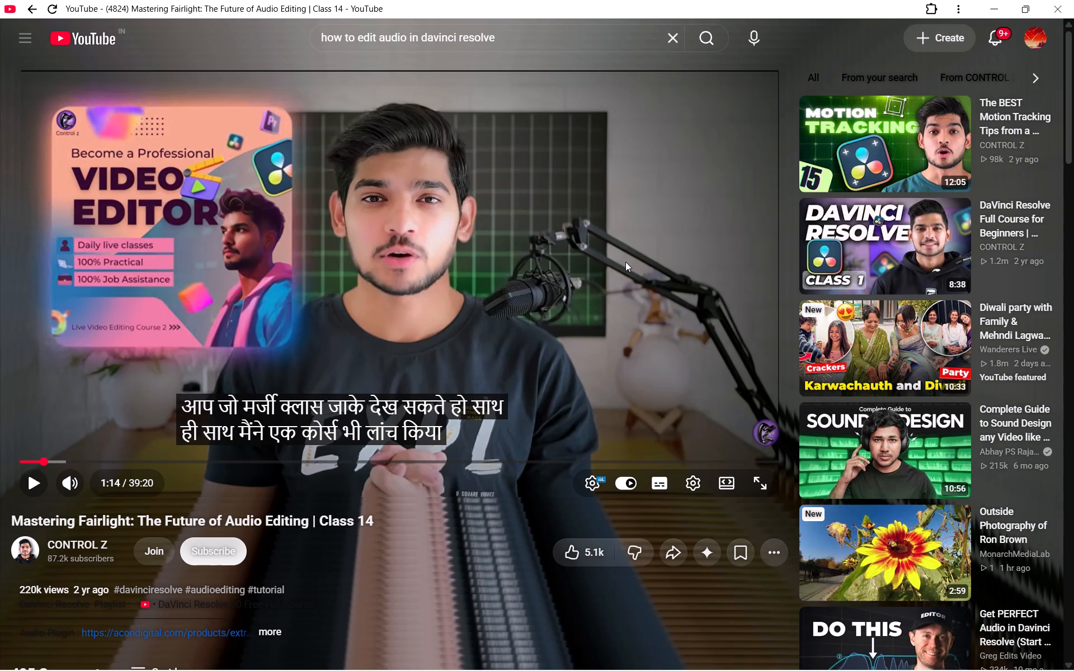
key("space")
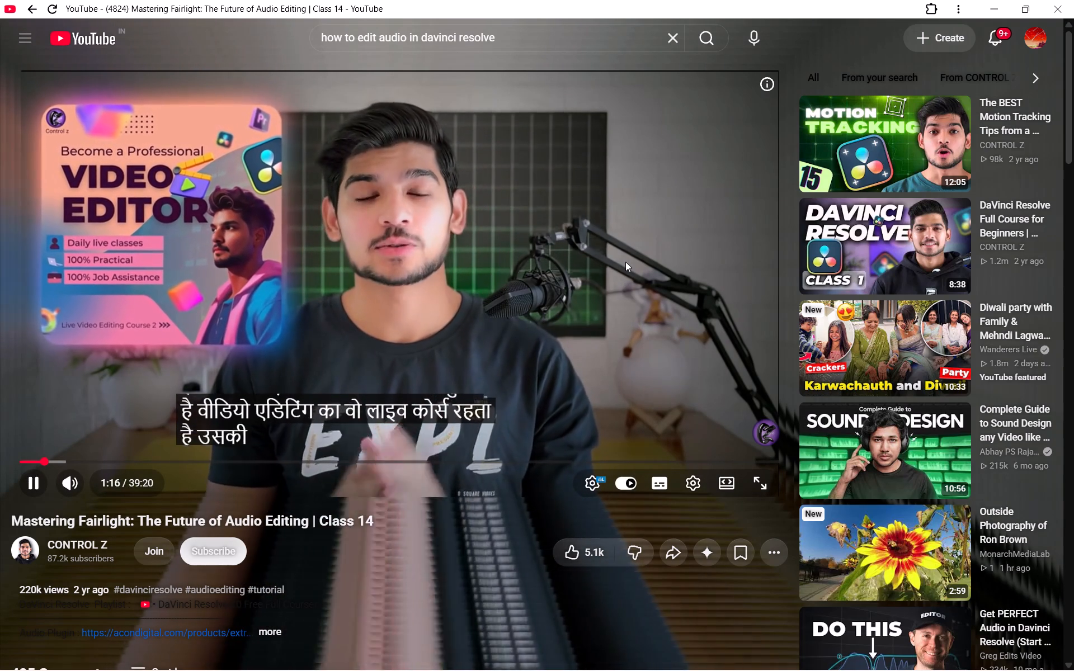
key("space")
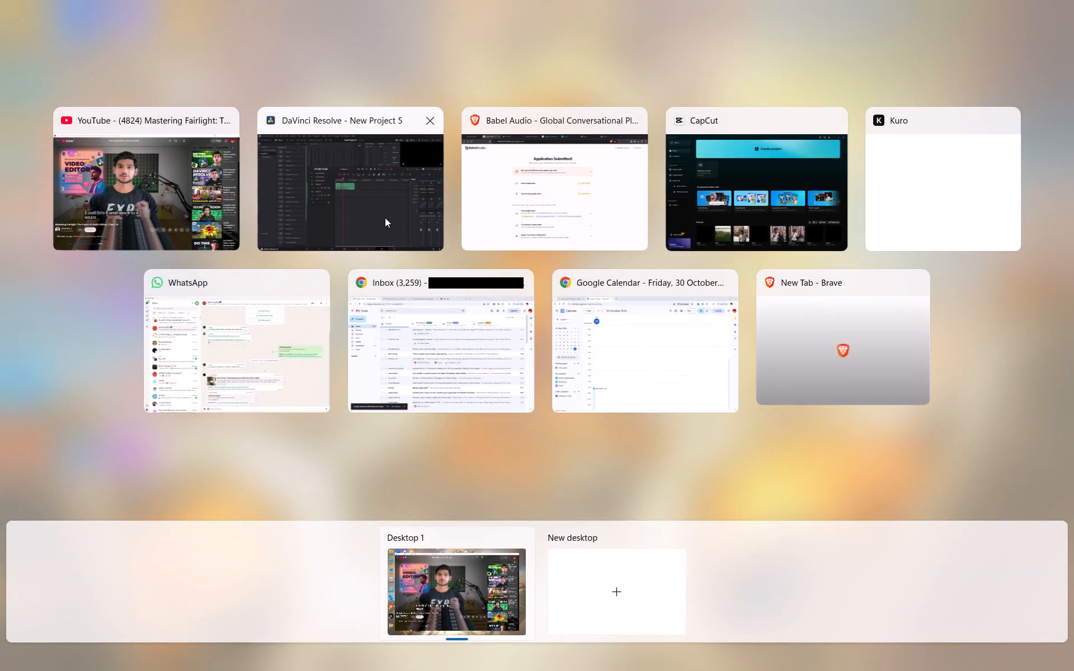
Return to DaVinci Resolve and play Timeline 1 from its start on the Edit page to listen through the beginning of the 1030.mp4 audio.
left_click(385, 218)
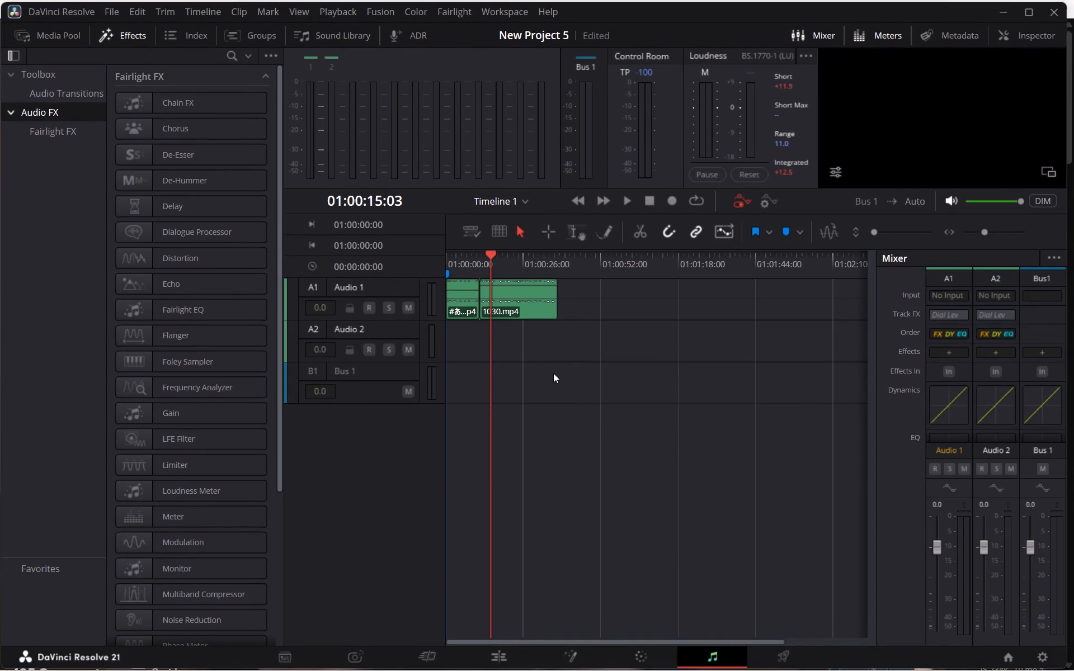
scroll(553, 373, "up", 1)
left_click(508, 648)
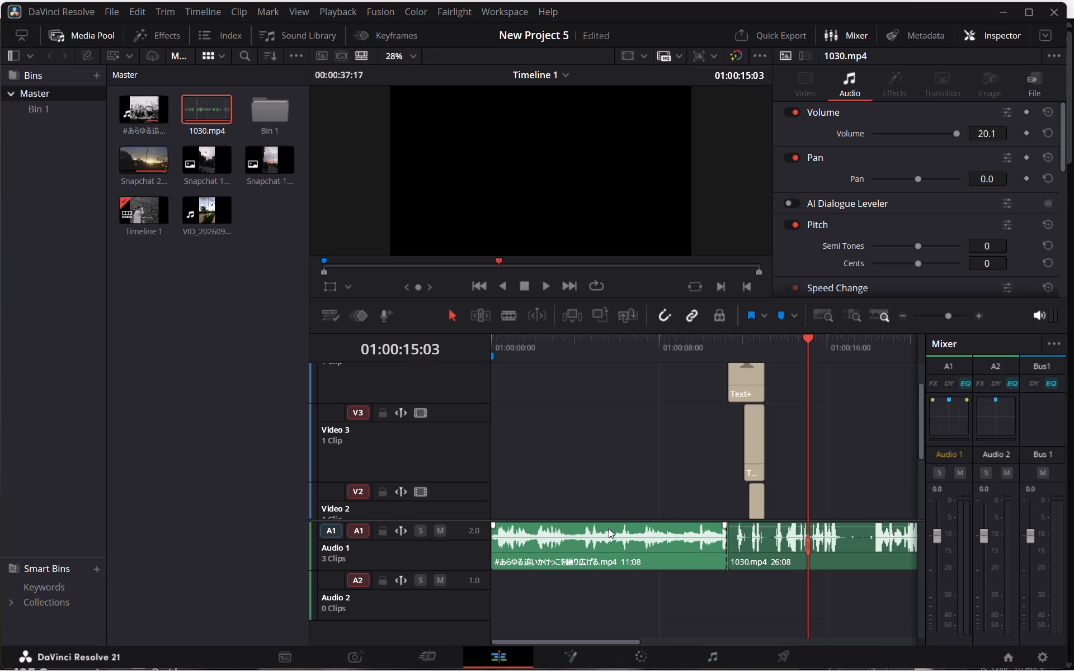
scroll(609, 528, "up", 1)
left_click(600, 462)
scroll(648, 346, "right", 2)
scroll(564, 360, "right", 1)
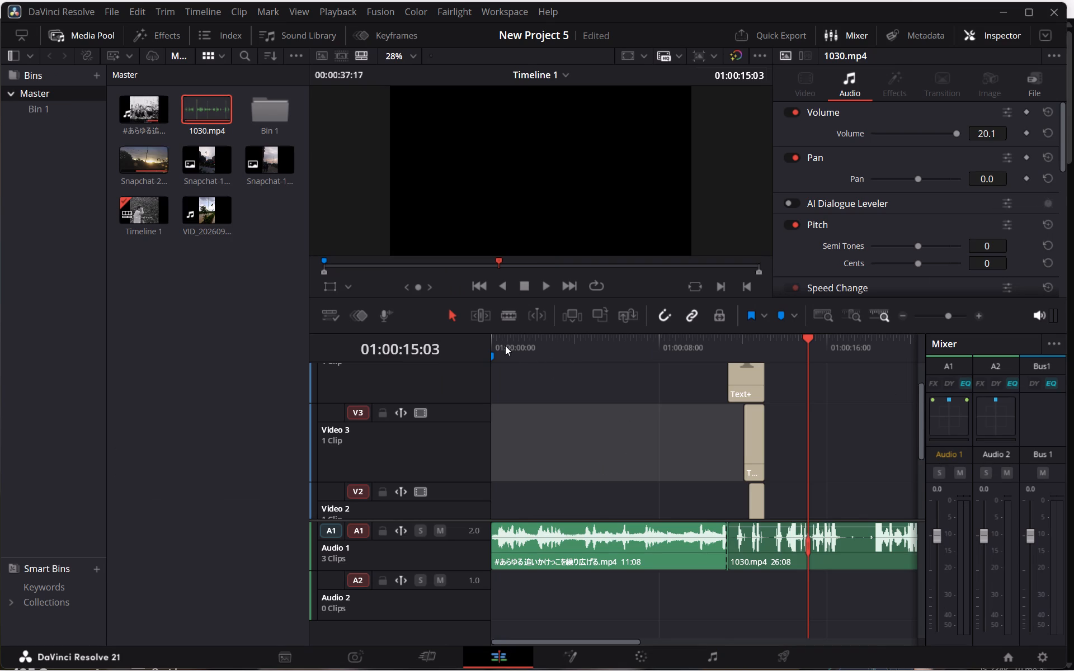
left_click(504, 342)
left_click(497, 341)
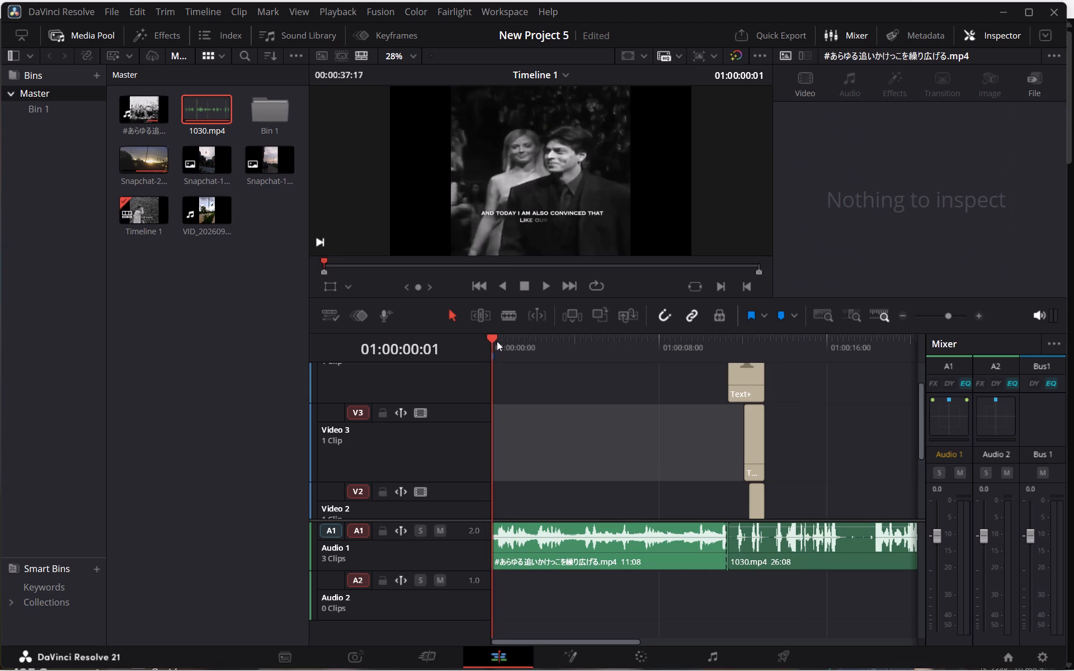
key("space")
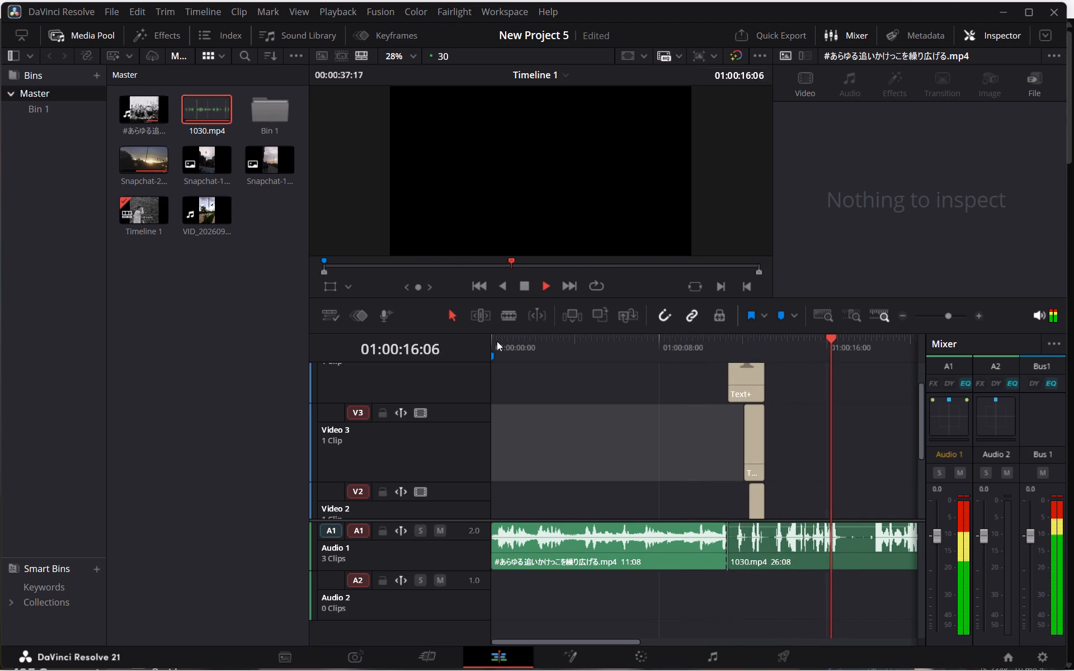
key("space")
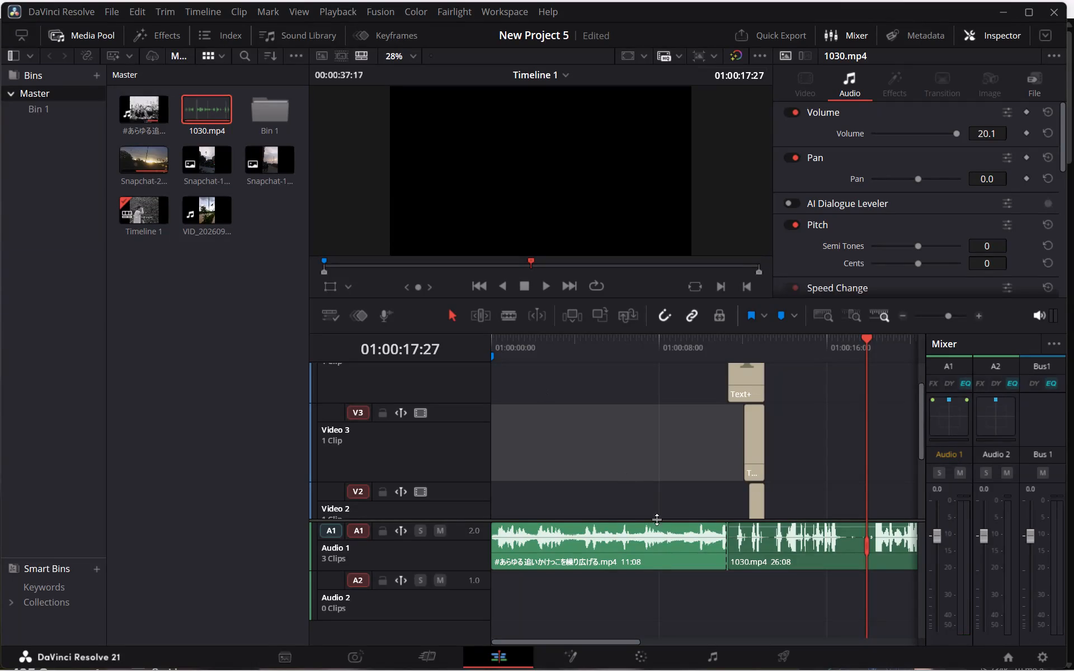
On the Fairlight page, place the playhead at 01:00:16:12 and examine the operations available for the 1030.mp4 clip.
left_click(717, 650)
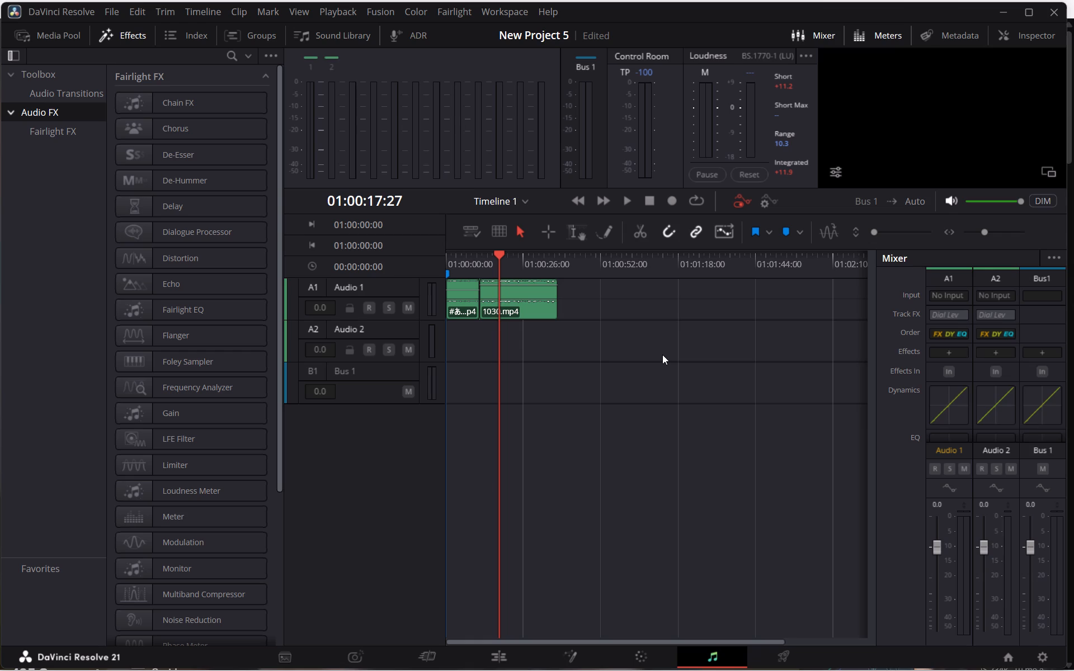
left_click(615, 272)
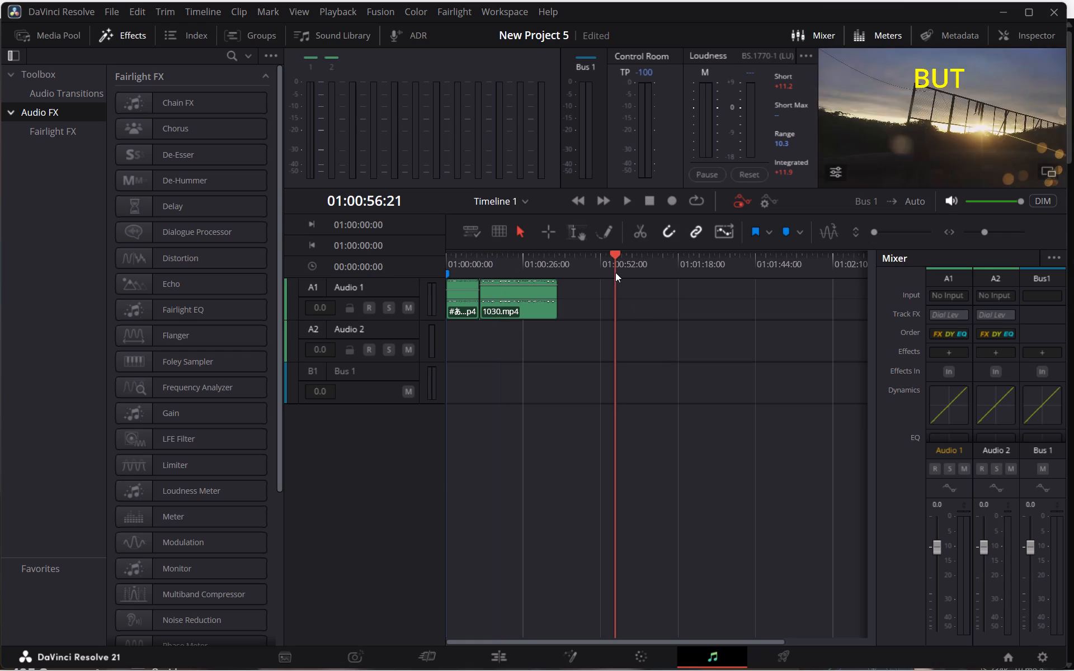
left_click(495, 261)
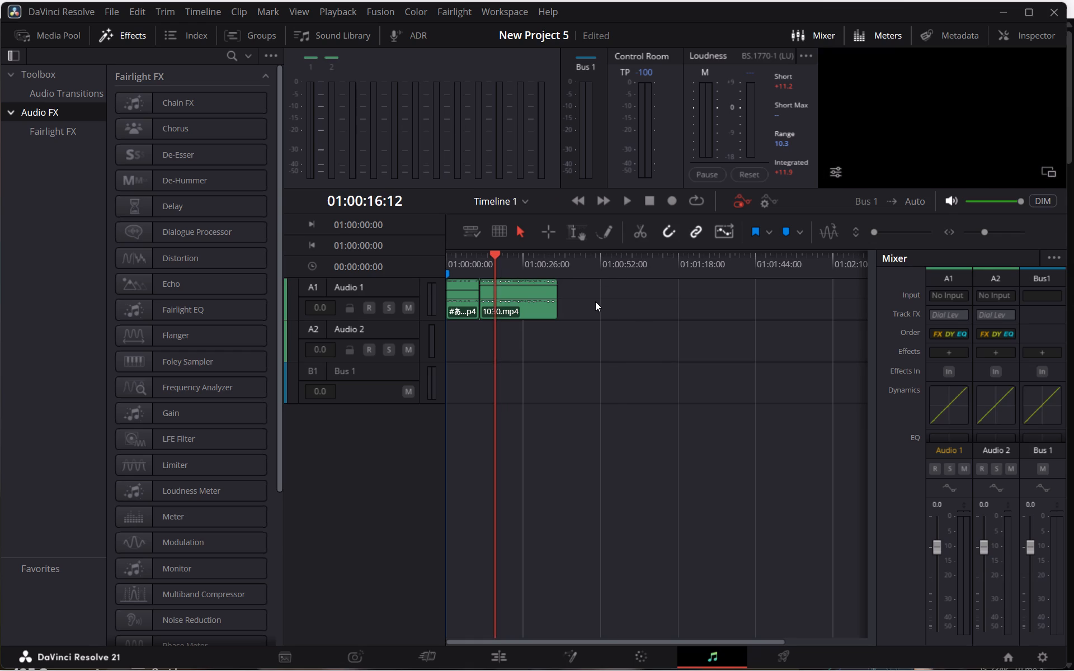
left_click(526, 300)
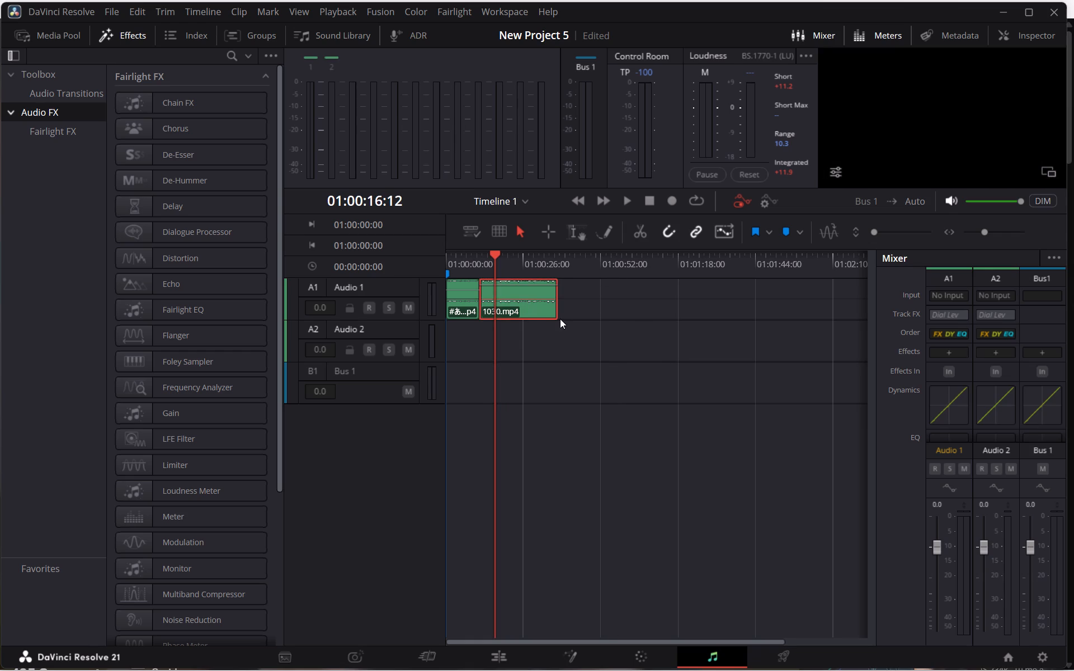
right_click(543, 306)
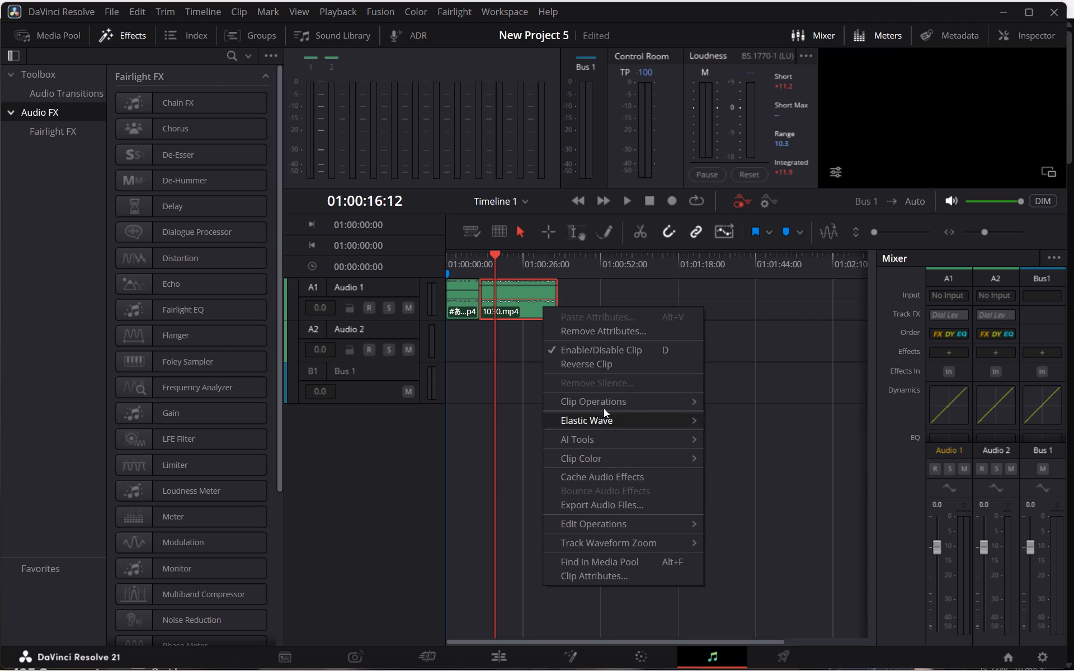
left_click(733, 391)
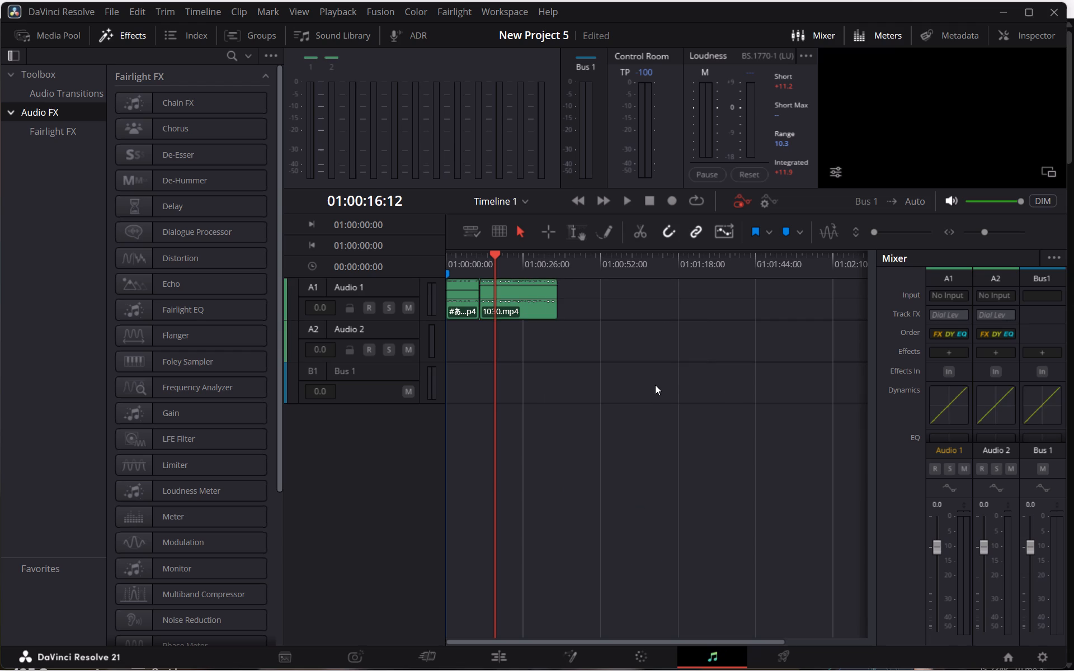
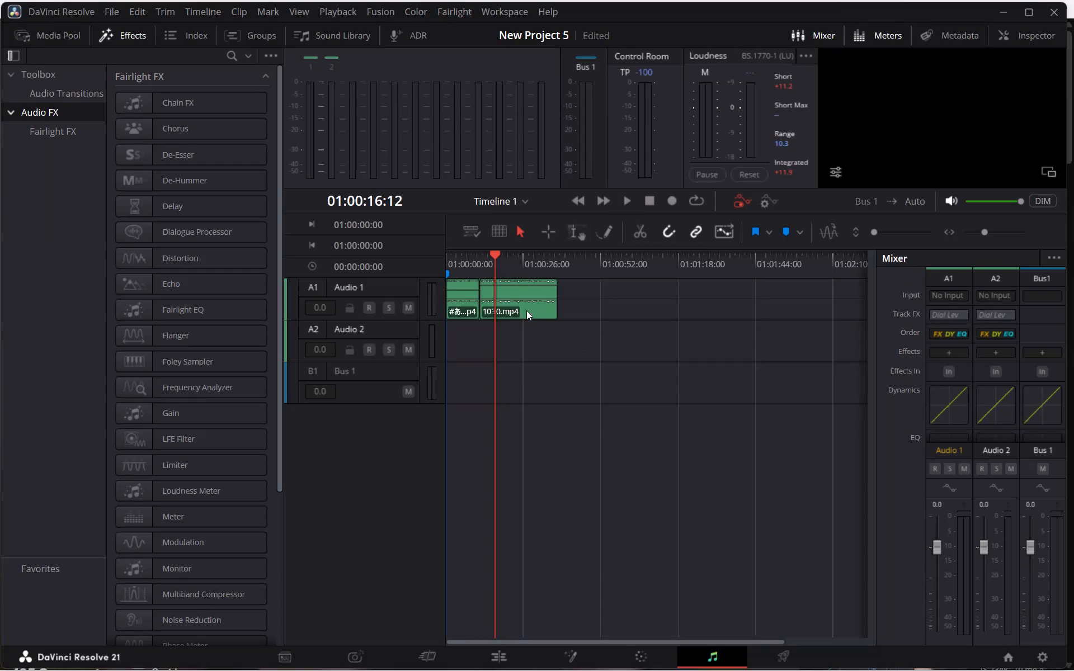
Play Timeline 1 from 01:00:11:09 to listen to the beginning of the 1030.mp4 audio, and return the playhead to 01:00:11:09.
left_click(487, 271)
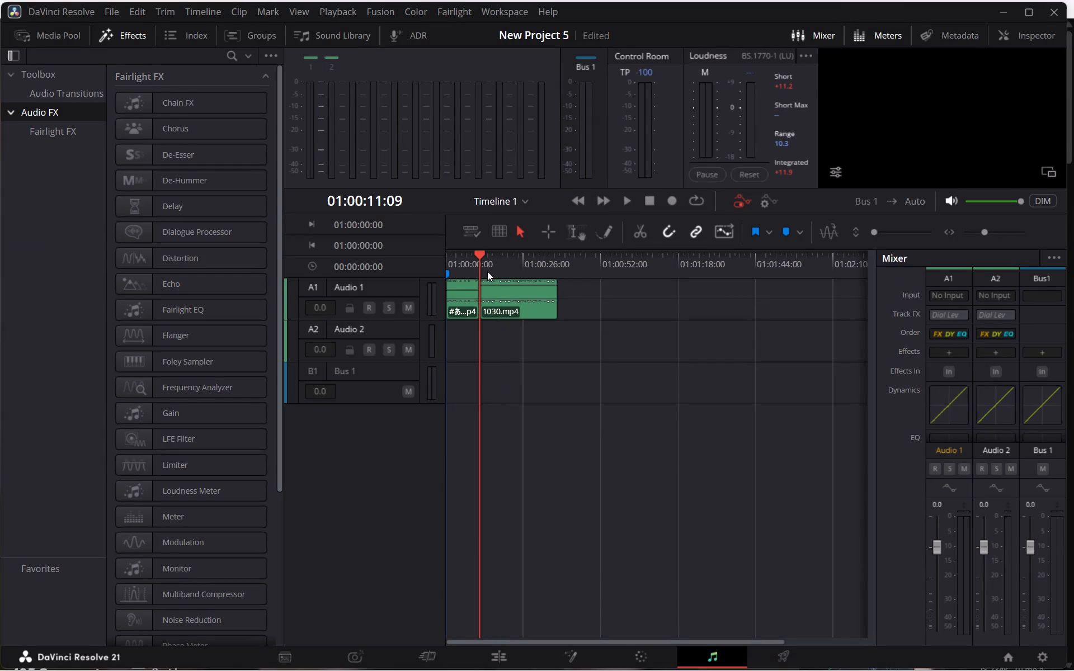
key("space")
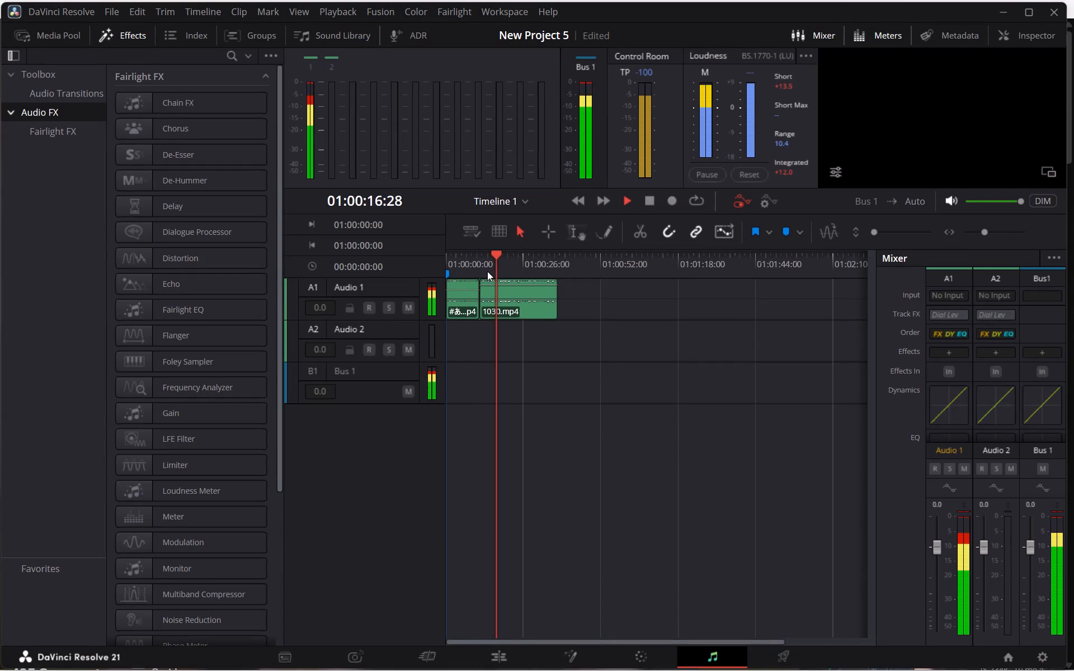
key("space")
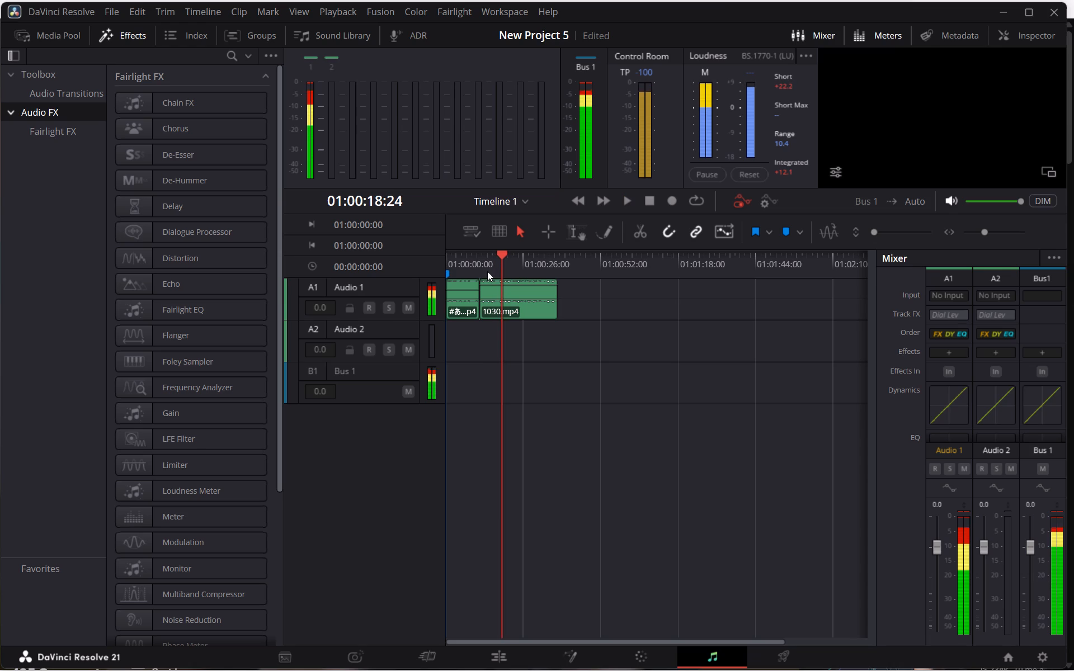
left_click(487, 271)
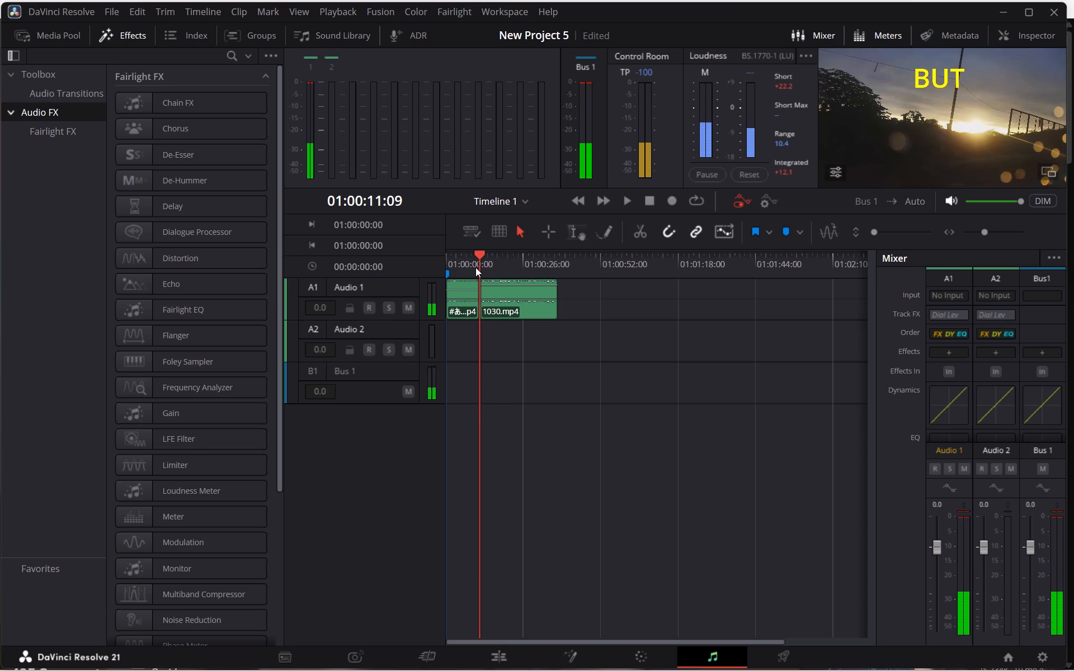
left_click(475, 267)
left_click(512, 263)
left_click(491, 264)
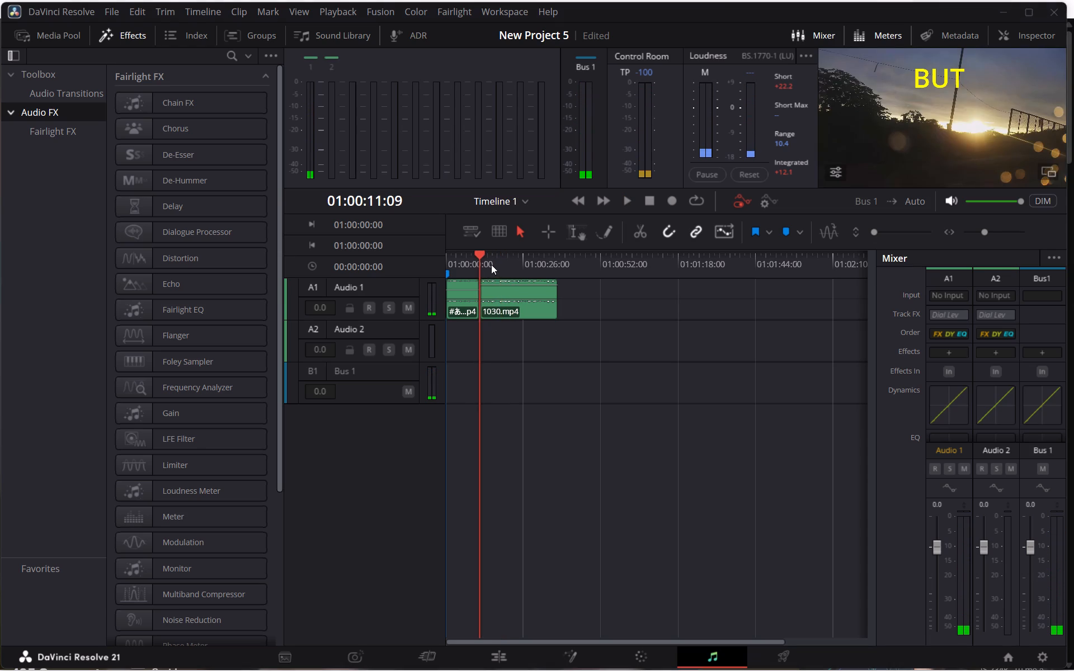
Switch to the YouTube Fairlight tutorial in Chrome and resume its playback.
left_click(379, 182)
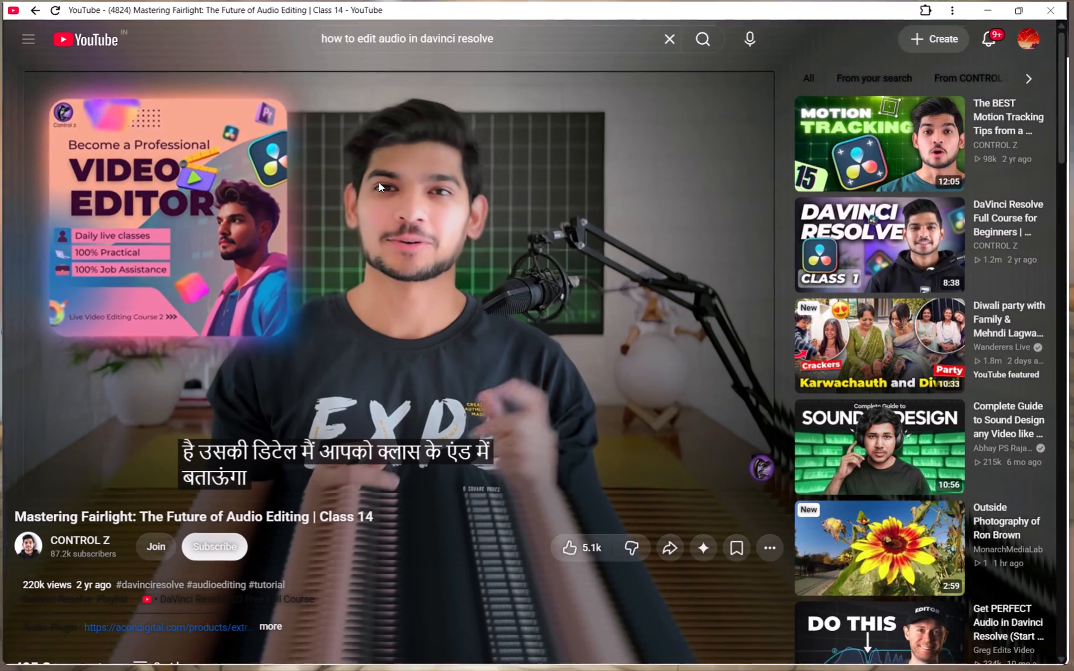
key("space")
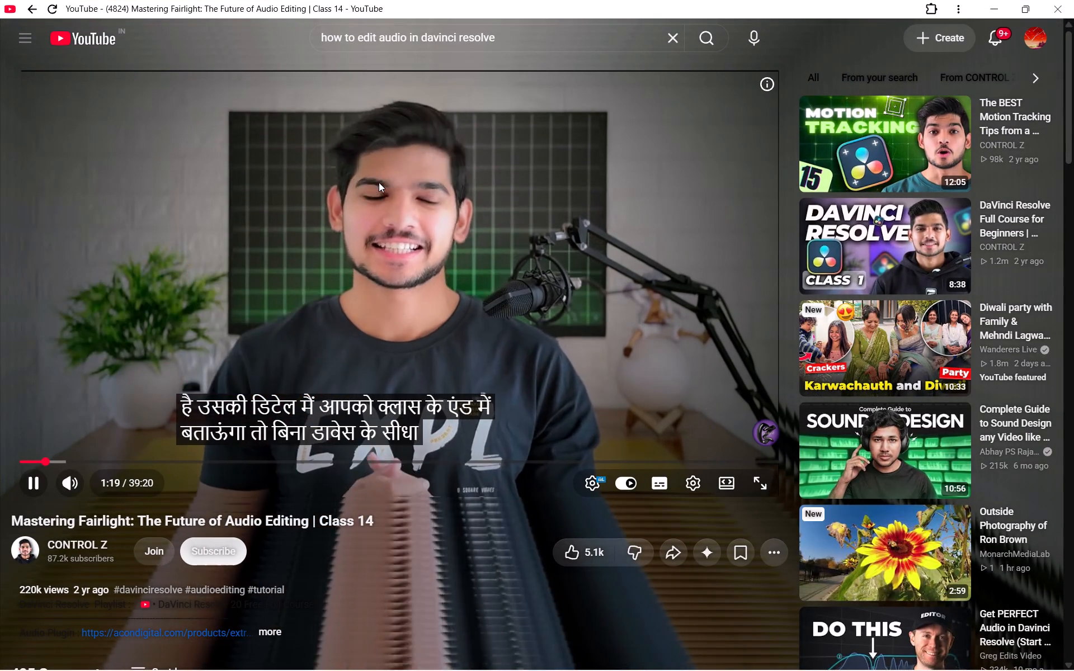
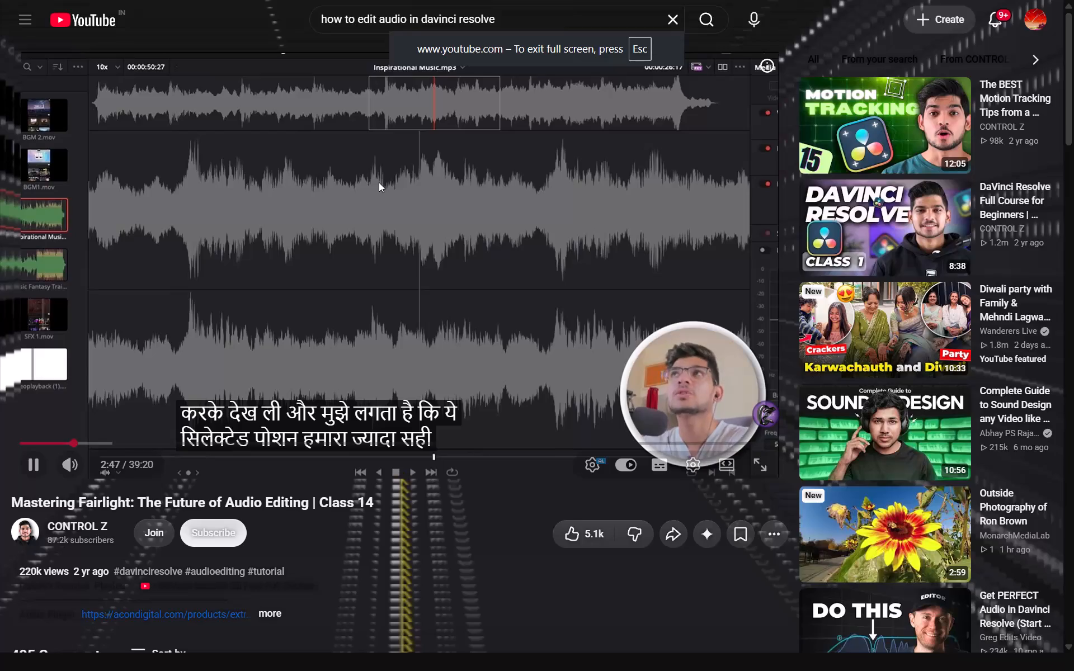
Watch the Mastering Fairlight Class 14 tutorial in full screen and skip the advertisement that interrupts it.
key("f")
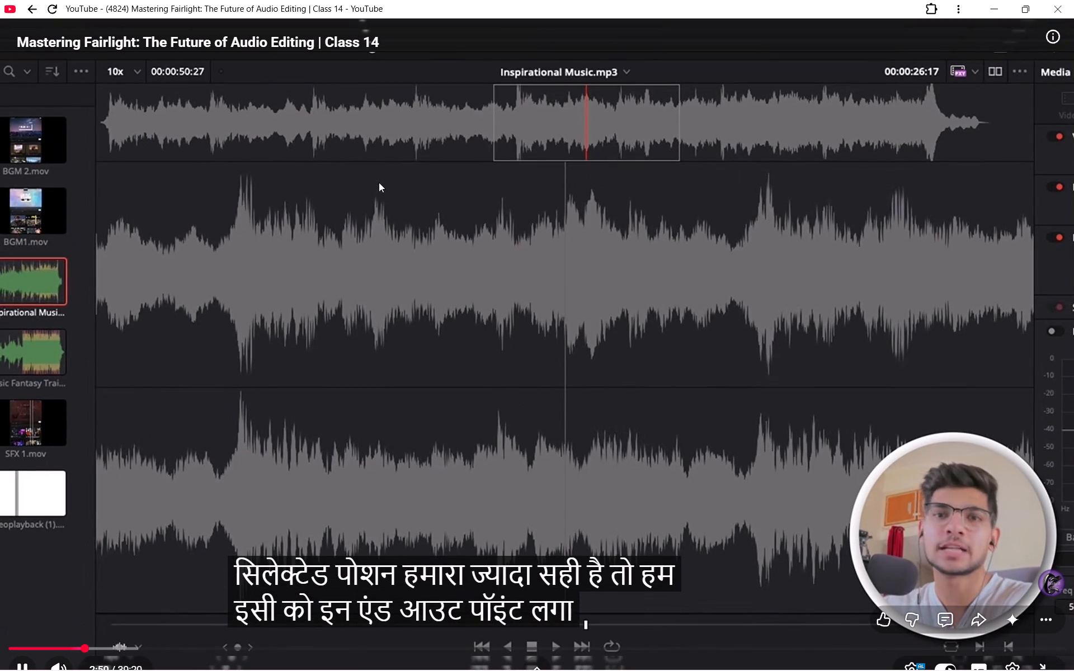
key("f")
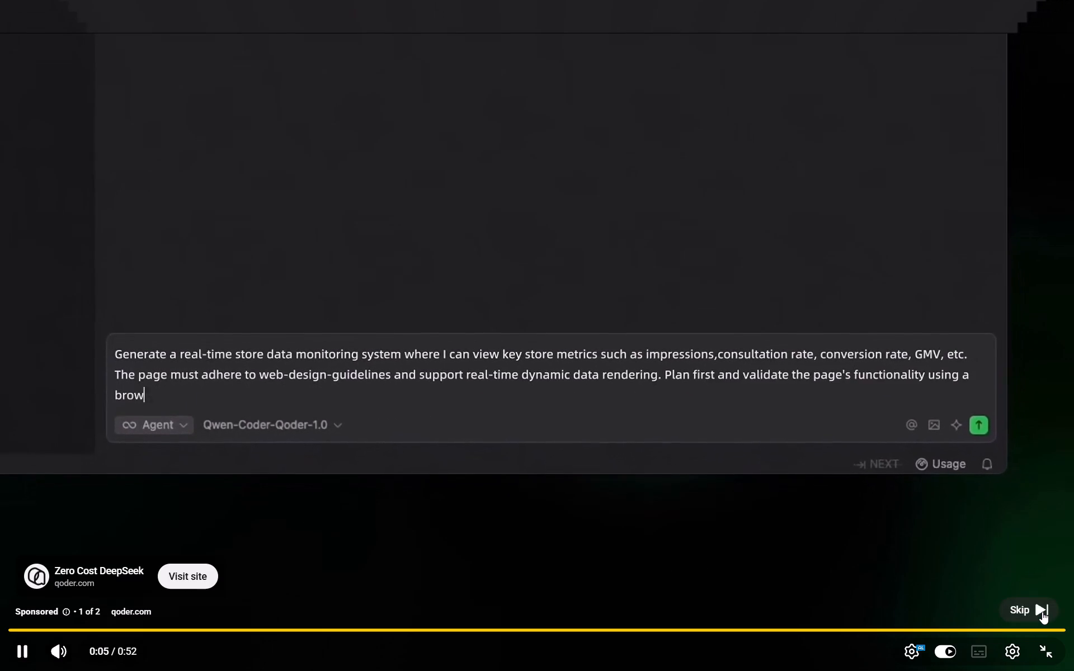
left_click(1042, 612)
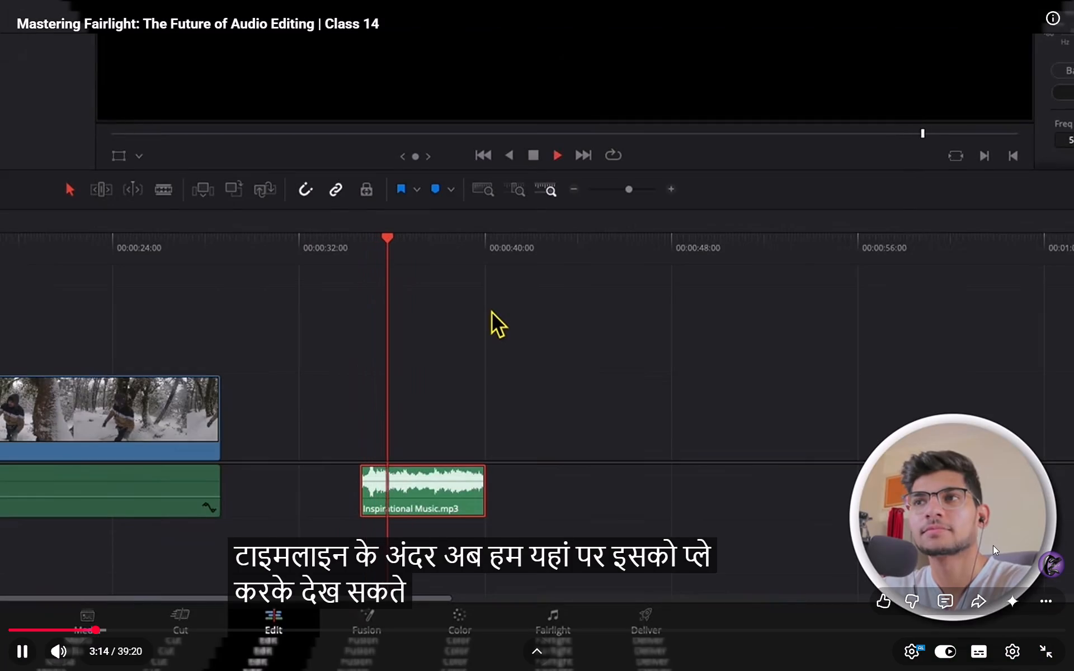
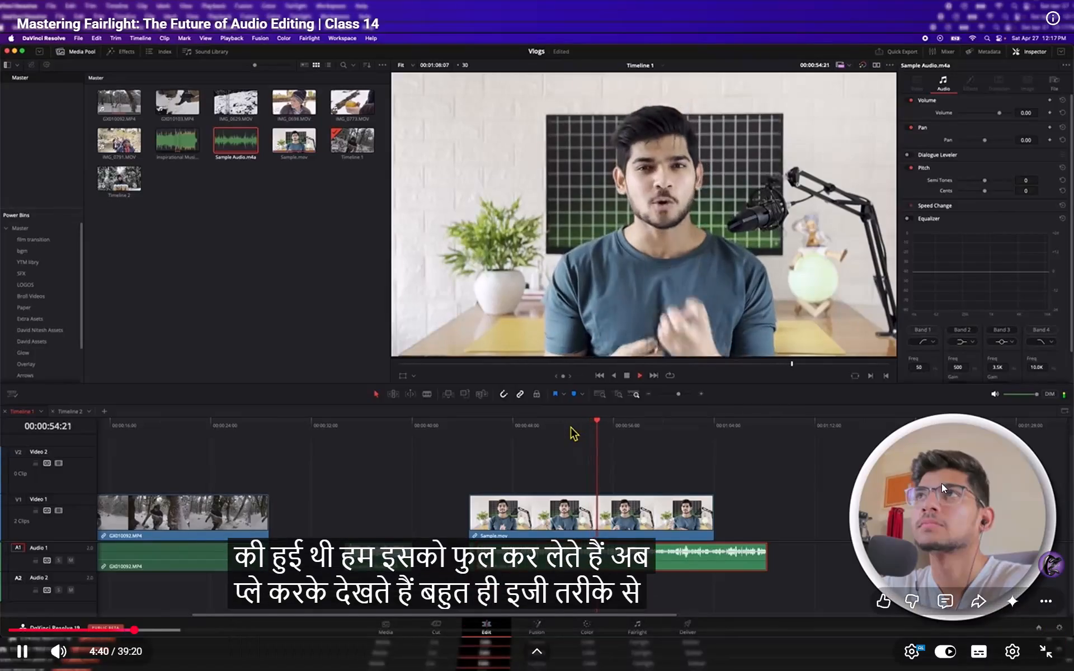
Pause the tutorial, switch to DaVinci Resolve and reset the 1030.mp4 clip's volume to 0.0 on the Edit page.
left_click(930, 485)
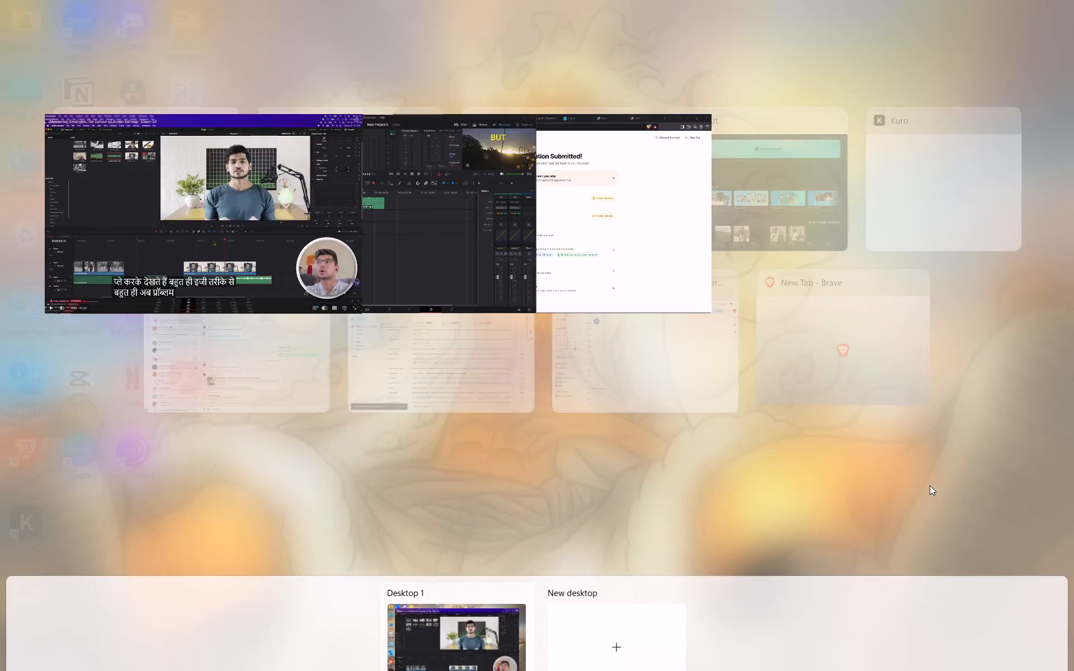
left_click(425, 195)
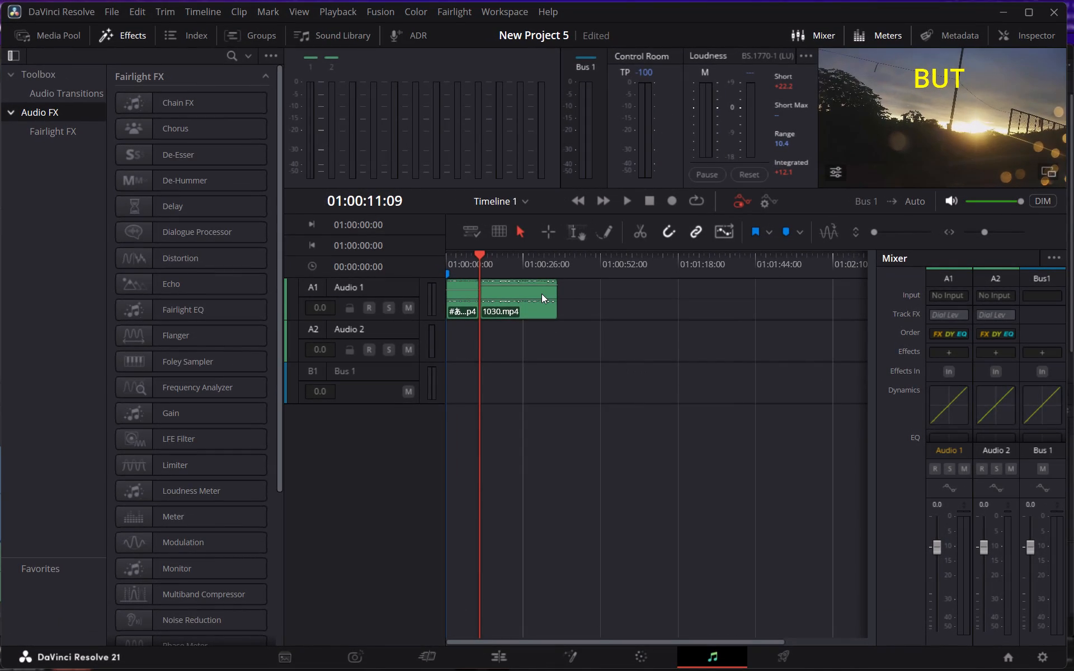
left_click(541, 294)
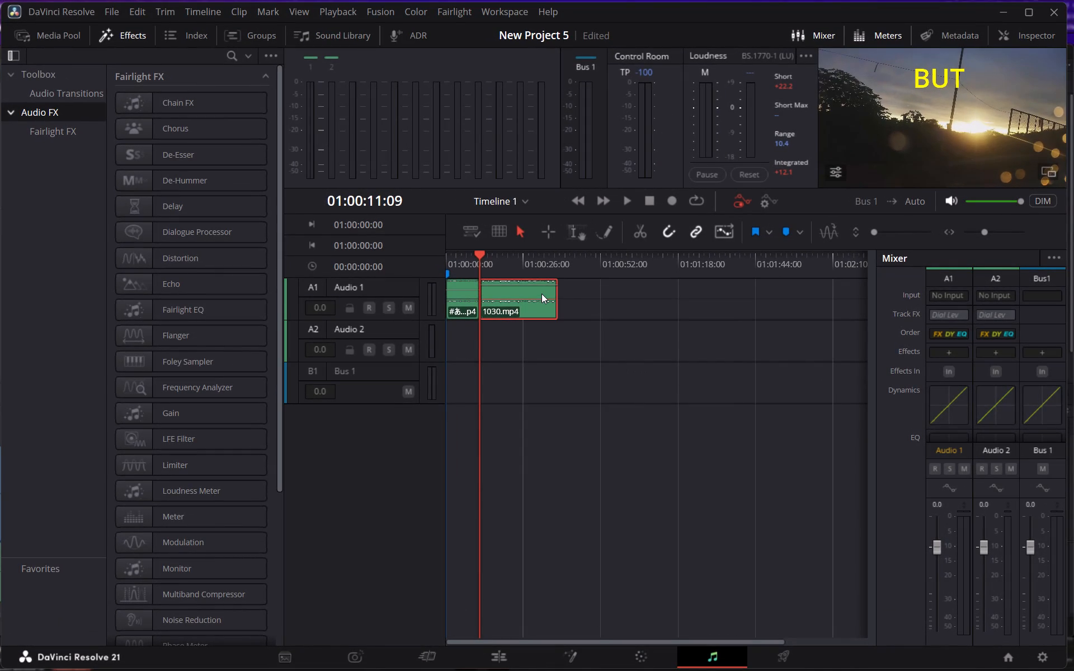
left_click(510, 649)
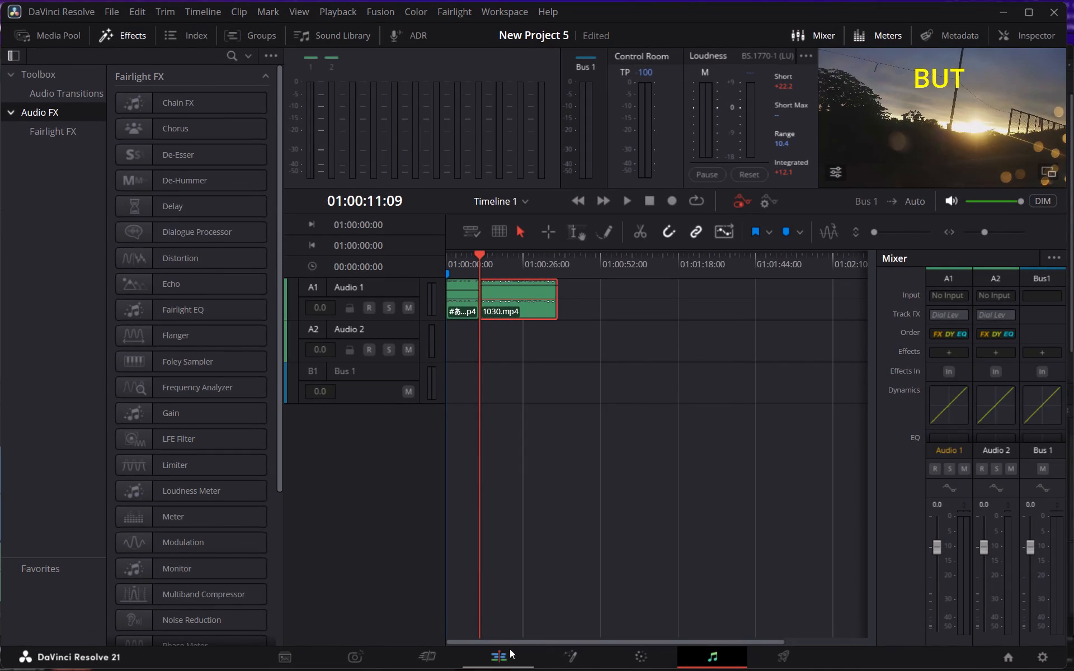
left_click(510, 649)
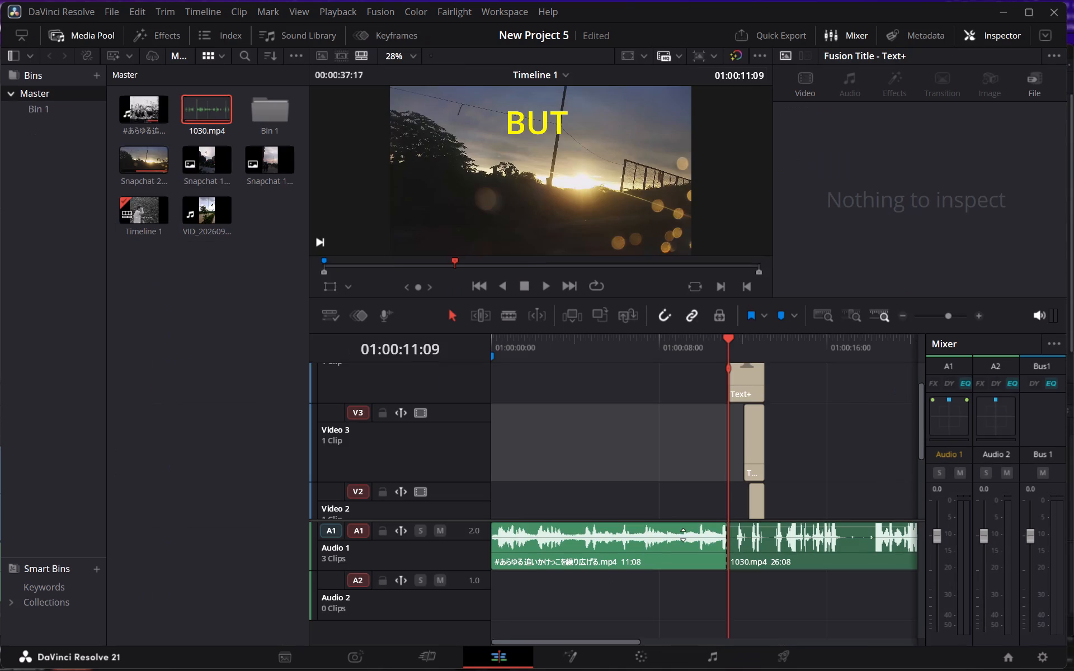
scroll(683, 535, "left", 1)
left_click(761, 533)
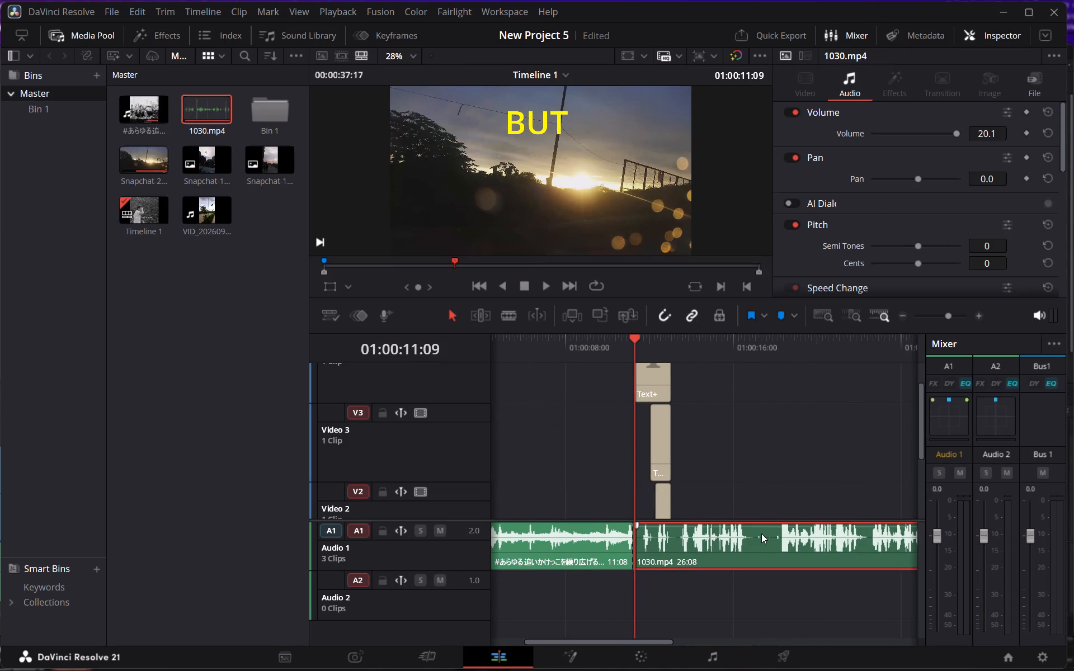
double_click(857, 133)
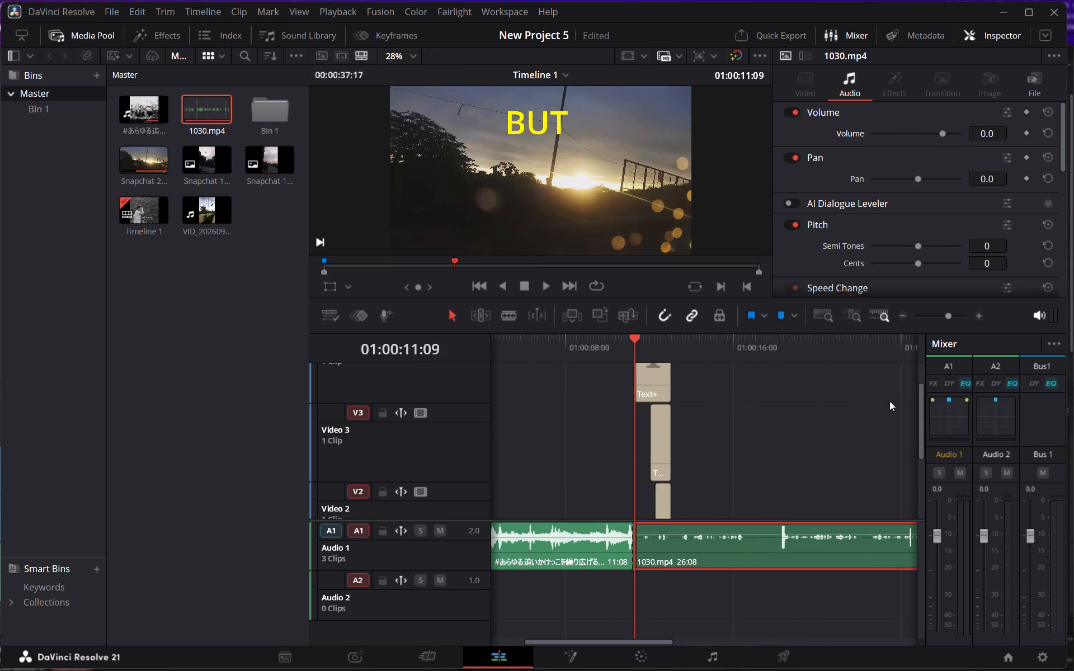
Listen to the 1030.mp4 audio on the Edit and Fairlight pages, then return the Edit playhead to 01:00:10:06.
left_click(817, 546)
key("space")
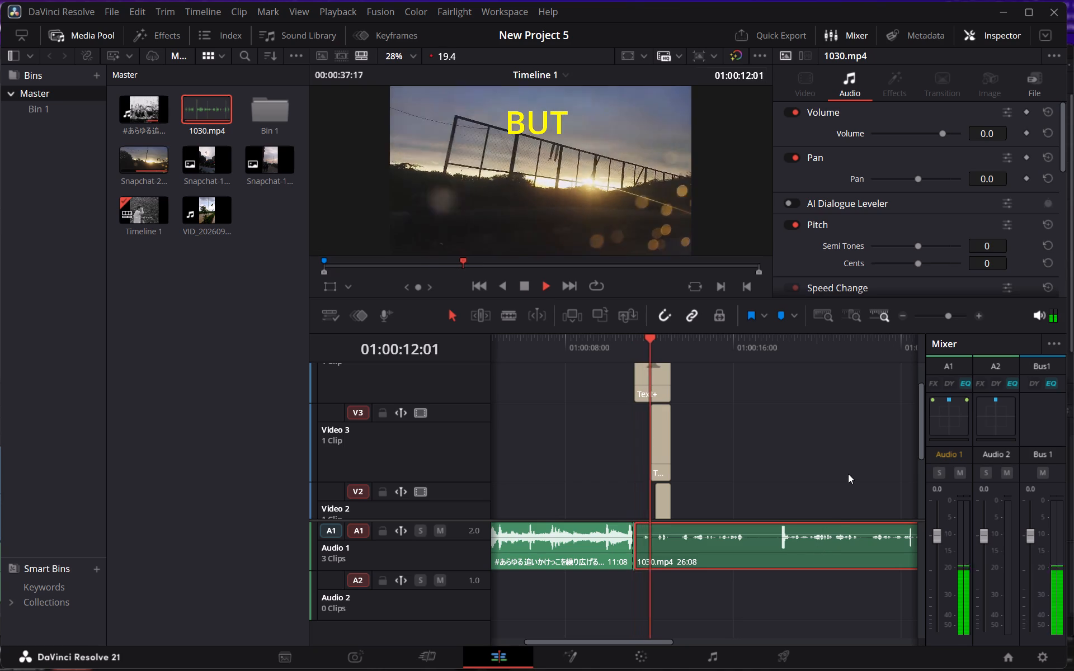
key("space")
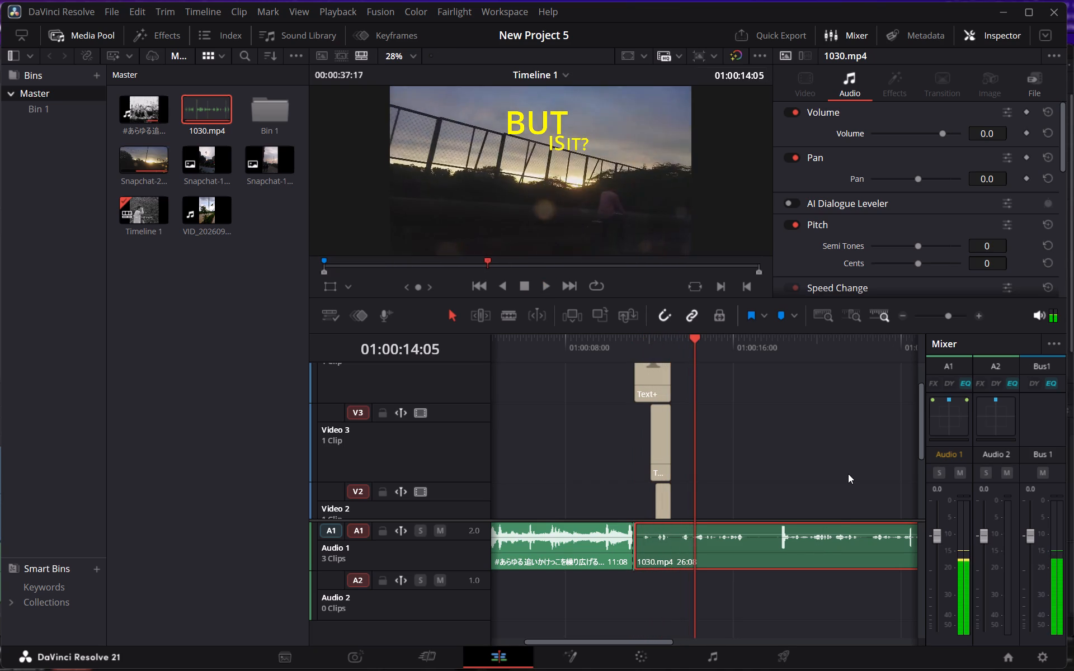
left_click(726, 648)
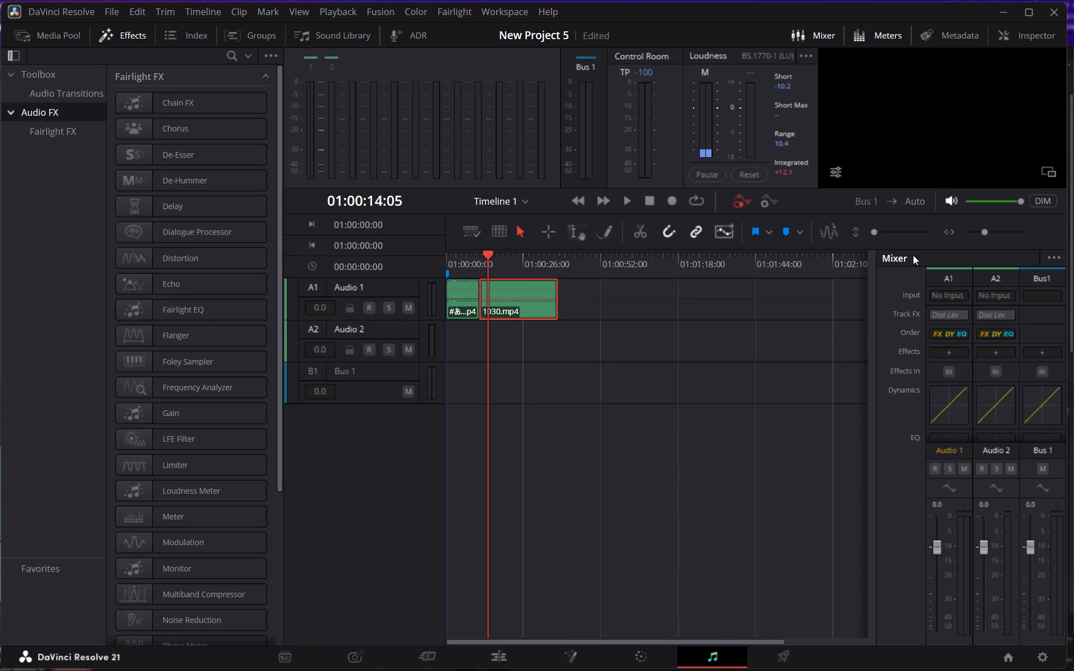
left_click_drag(1019, 199, 1035, 201)
key("space")
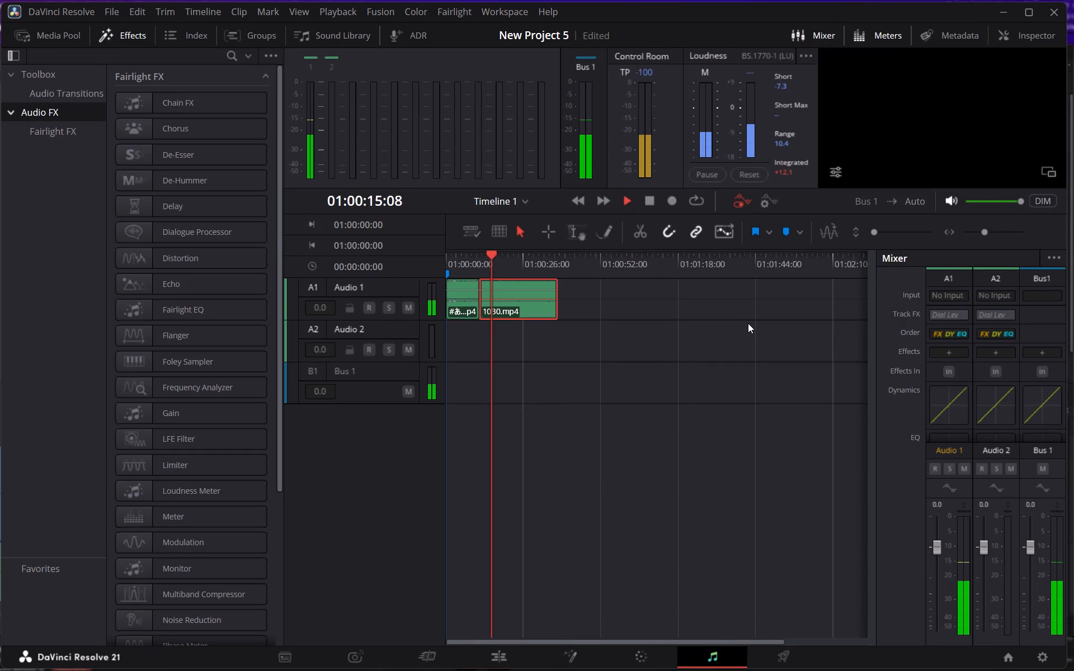
key("space")
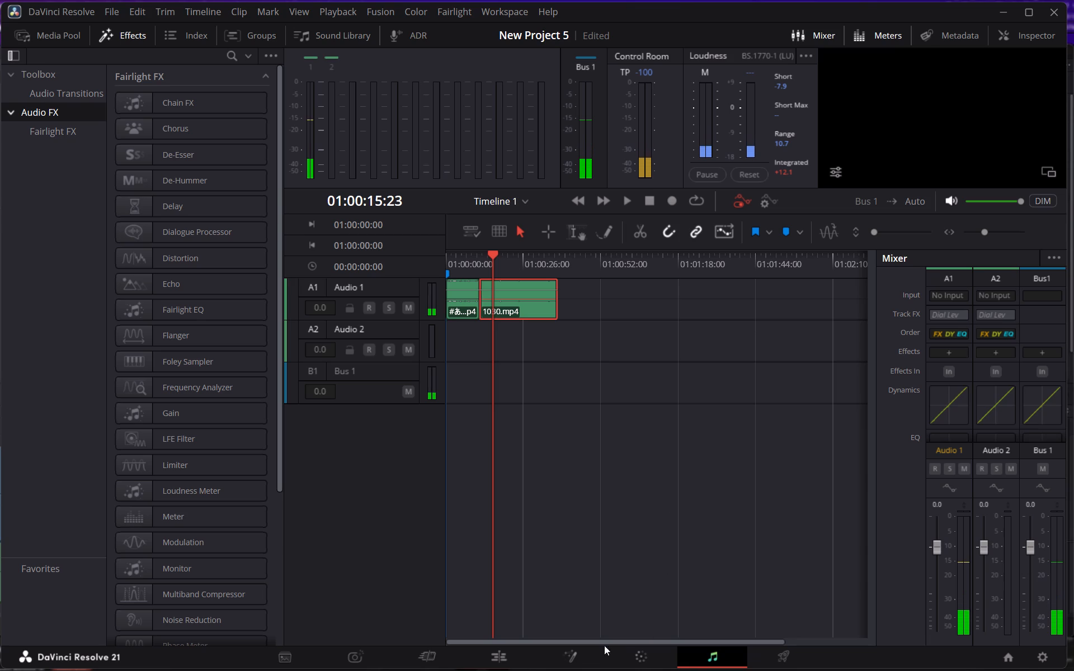
left_click(510, 649)
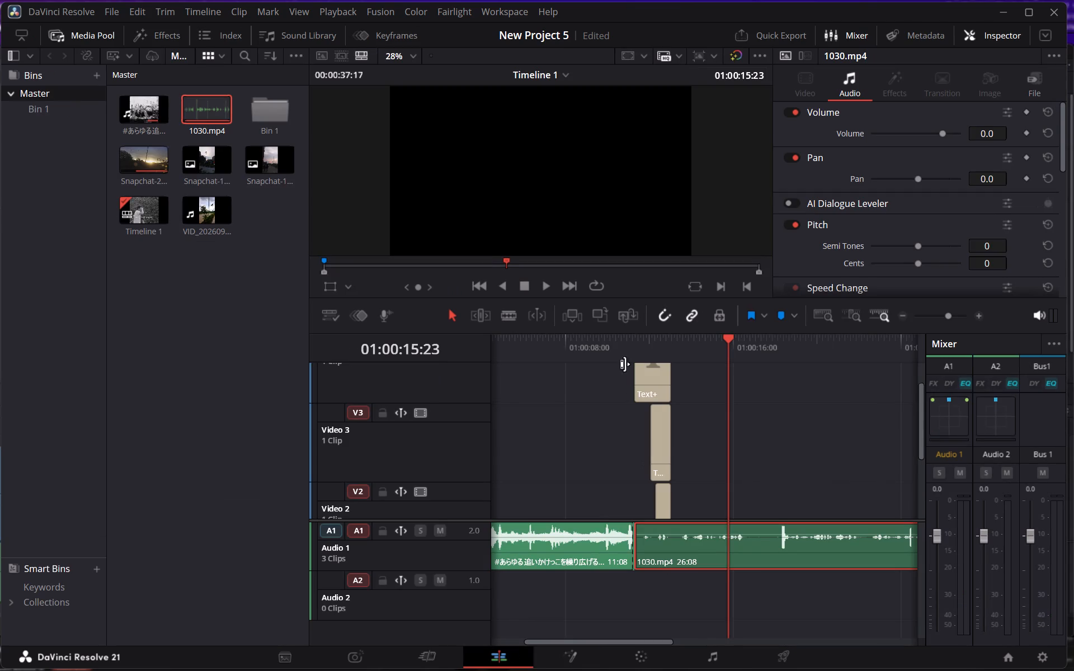
left_click(611, 352)
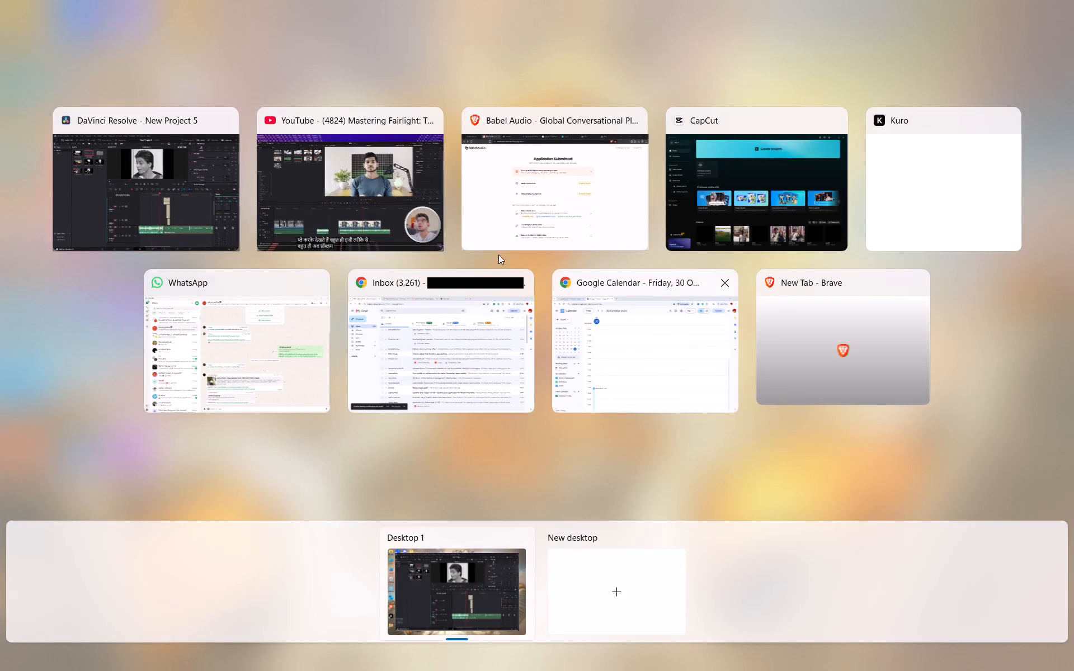
Switch to the Class 14 tutorial in Chrome and watch through the Clip Attributes source channel explanation, pausing at 5:48.
left_click(387, 192)
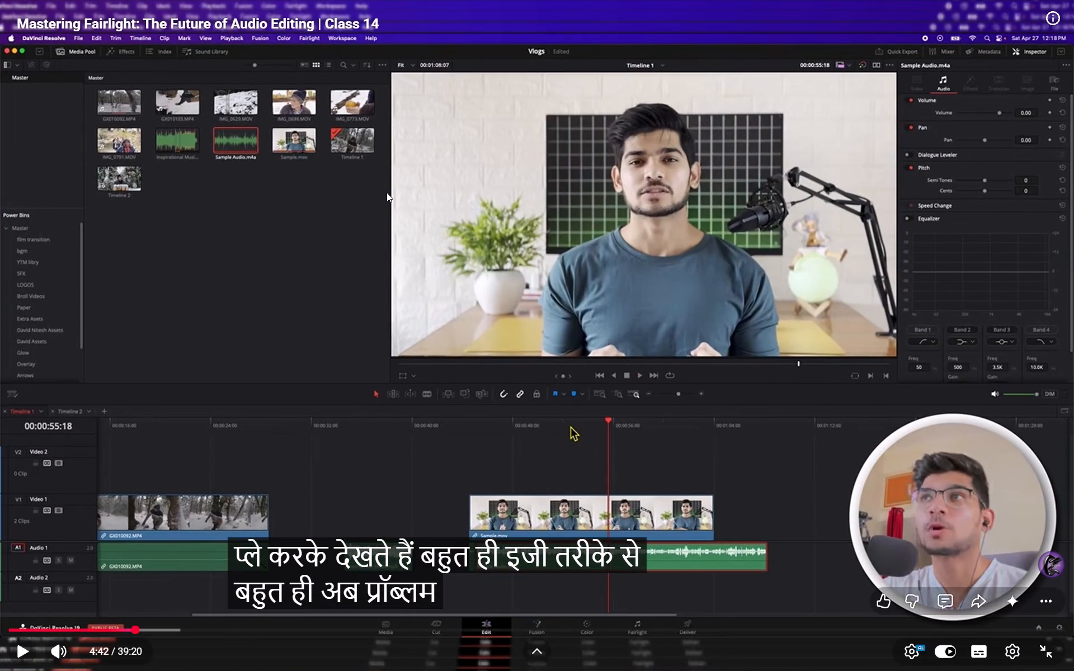
key("space")
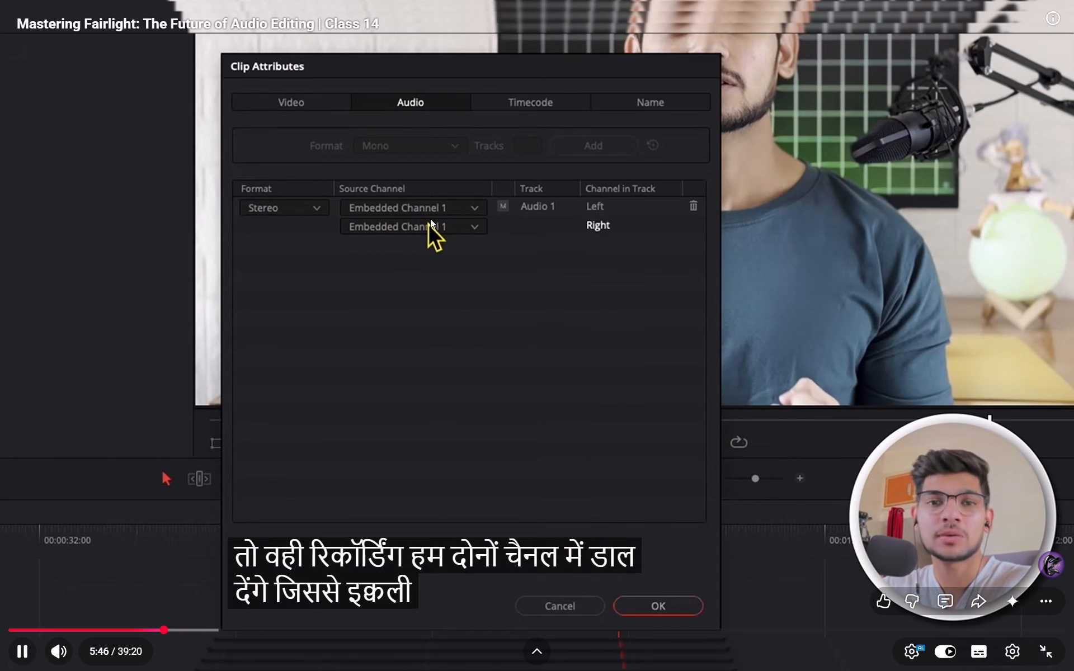
left_click(430, 219)
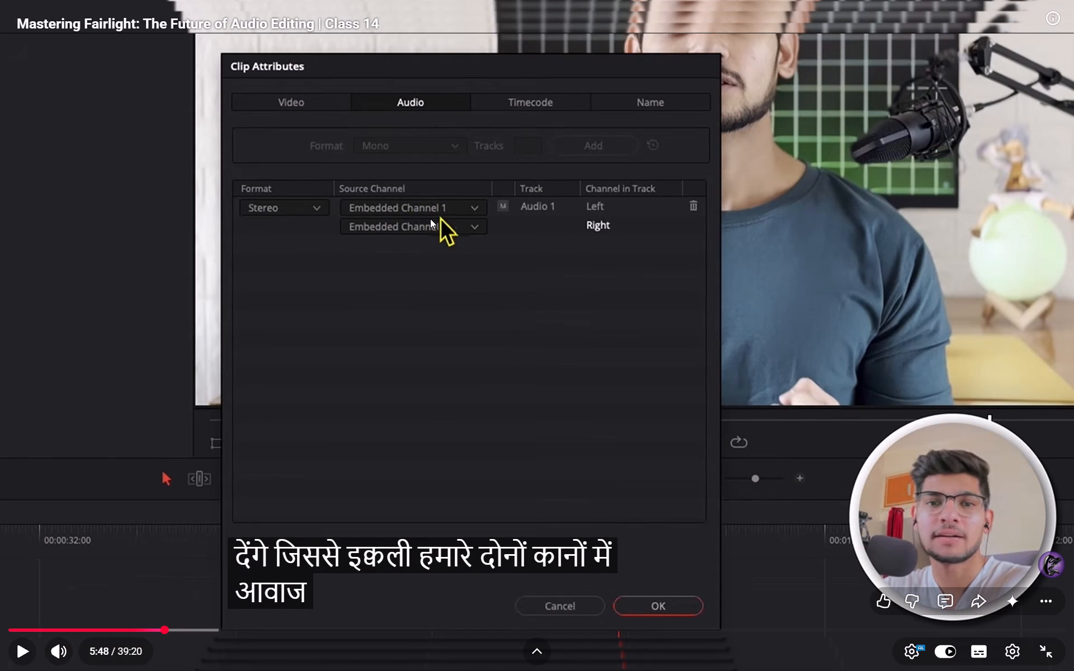
Switch to DaVinci Resolve and examine the 1030.mp4 clip's audio format and source channels in Clip Attributes.
left_click(401, 197)
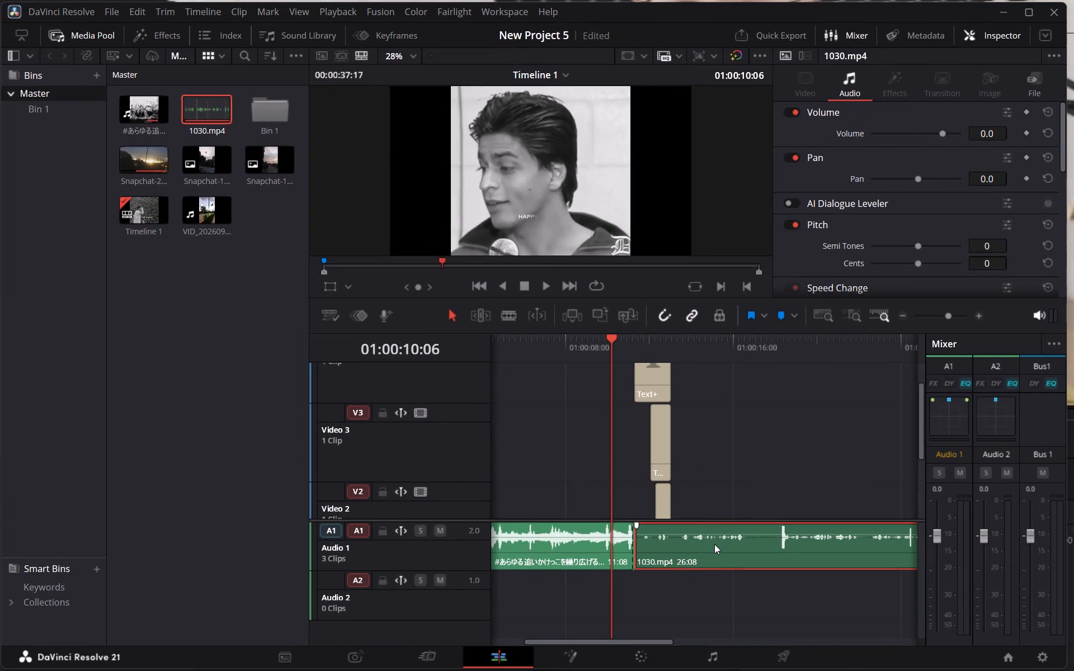
right_click(714, 544)
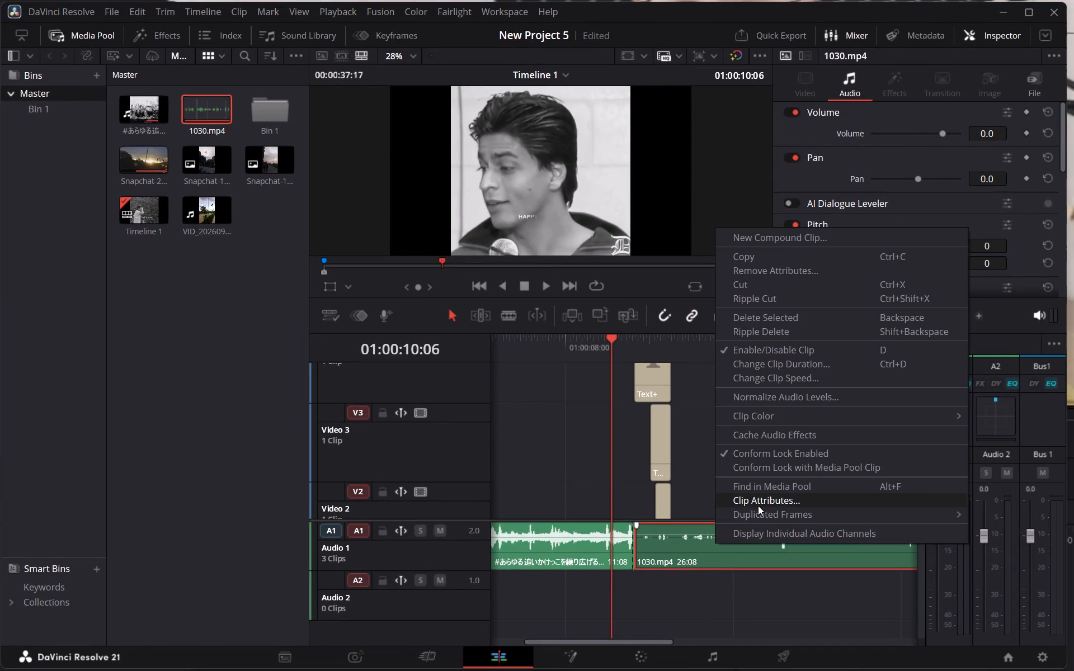
left_click(759, 504)
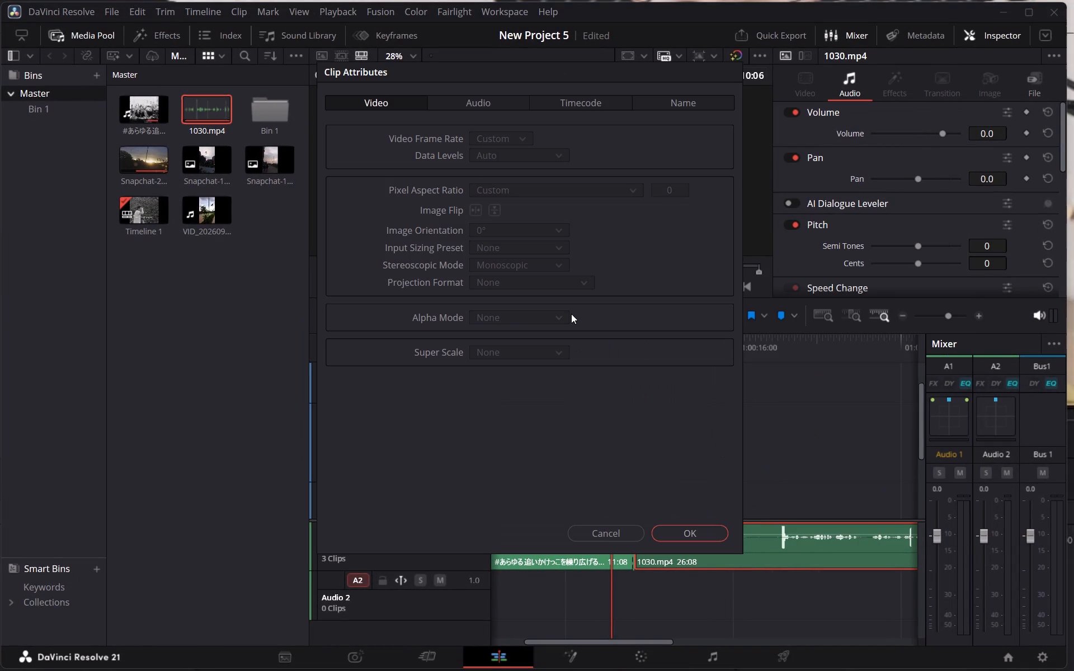
left_click(489, 102)
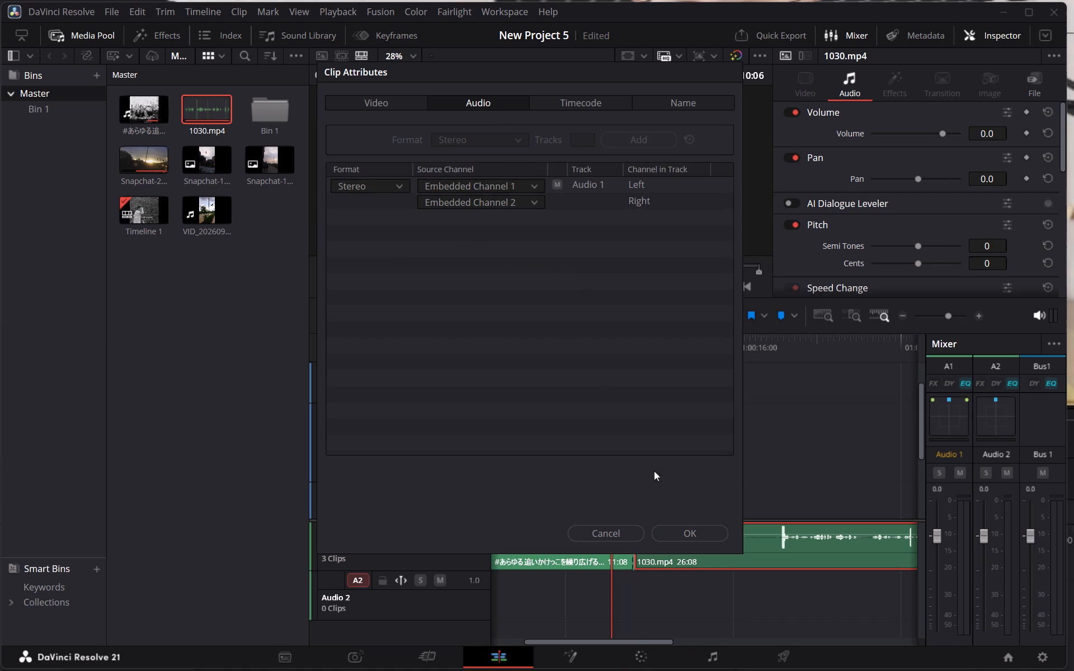
left_click(691, 535)
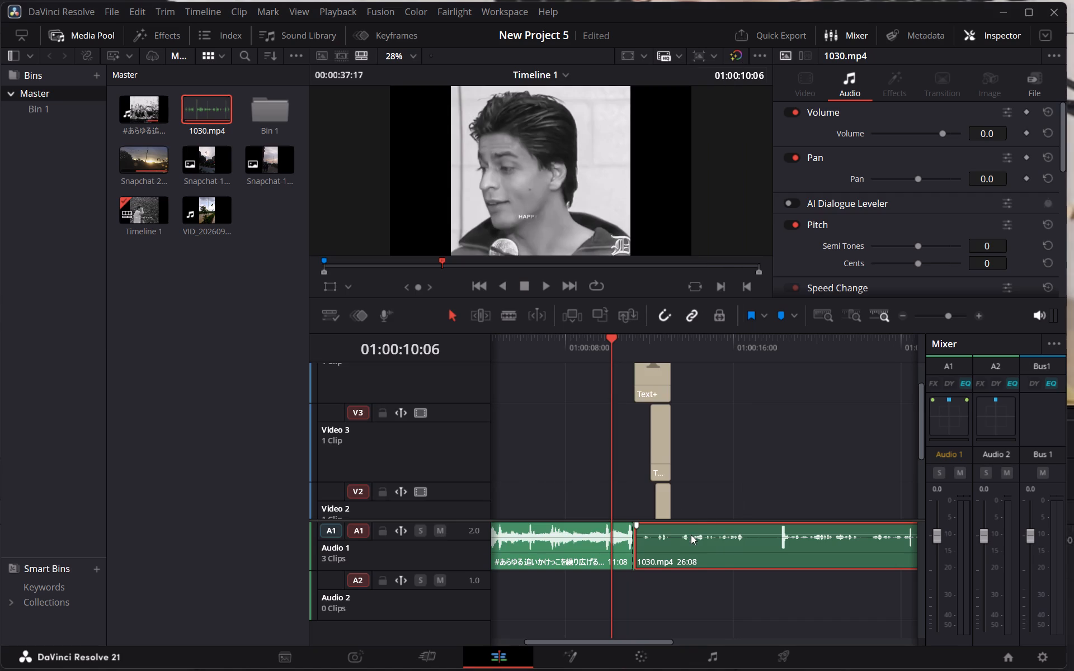
Play Timeline 1 from 01:00:10:06 into the 1030.mp4 clip to listen to its audio.
key("space")
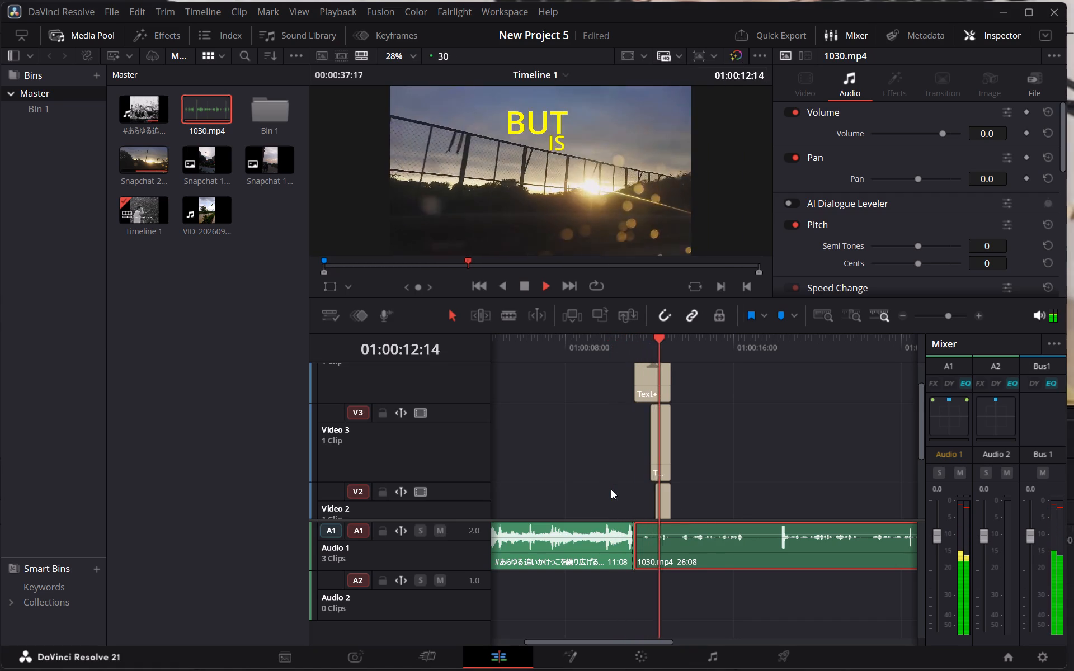
key("space")
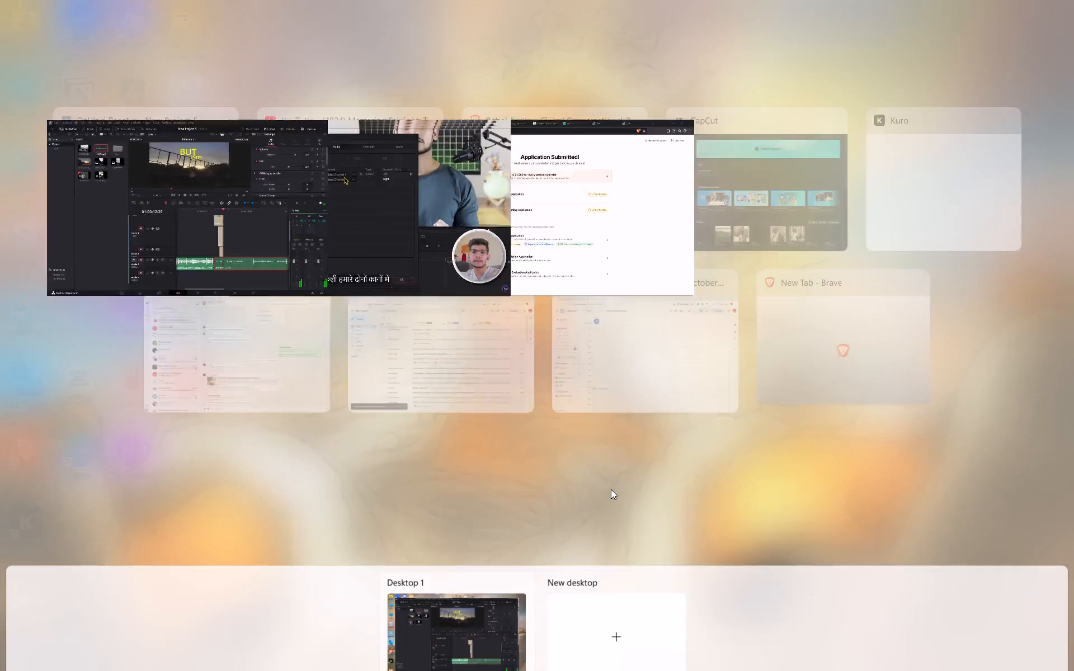
Switch back to the Class 14 tutorial in Chrome and resume watching the Clip Attributes explanation from 5:48.
left_click(399, 216)
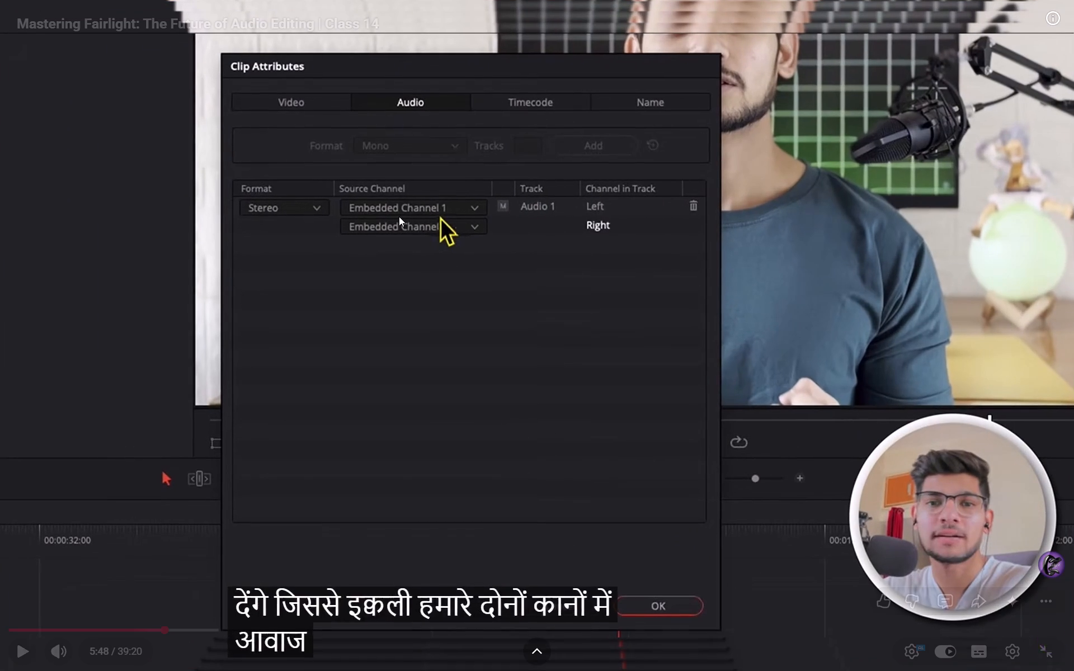
key("space")
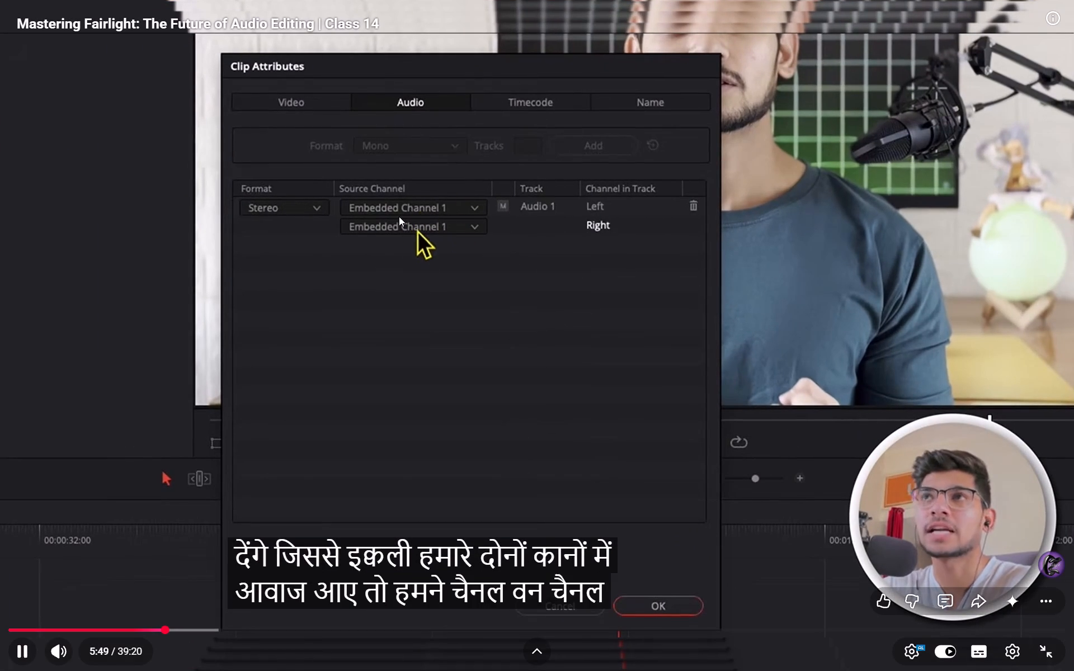
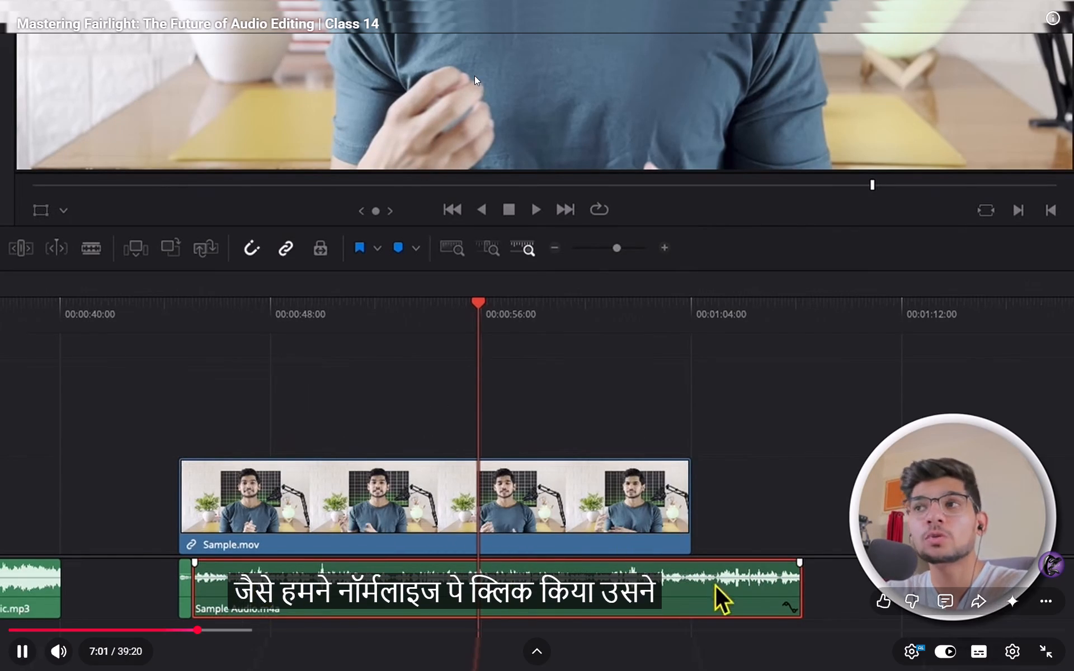
Pause the tutorial, switch to DaVinci Resolve and normalize the 1030.mp4 clip's audio level with the YouTube normalization mode.
left_click(512, 262)
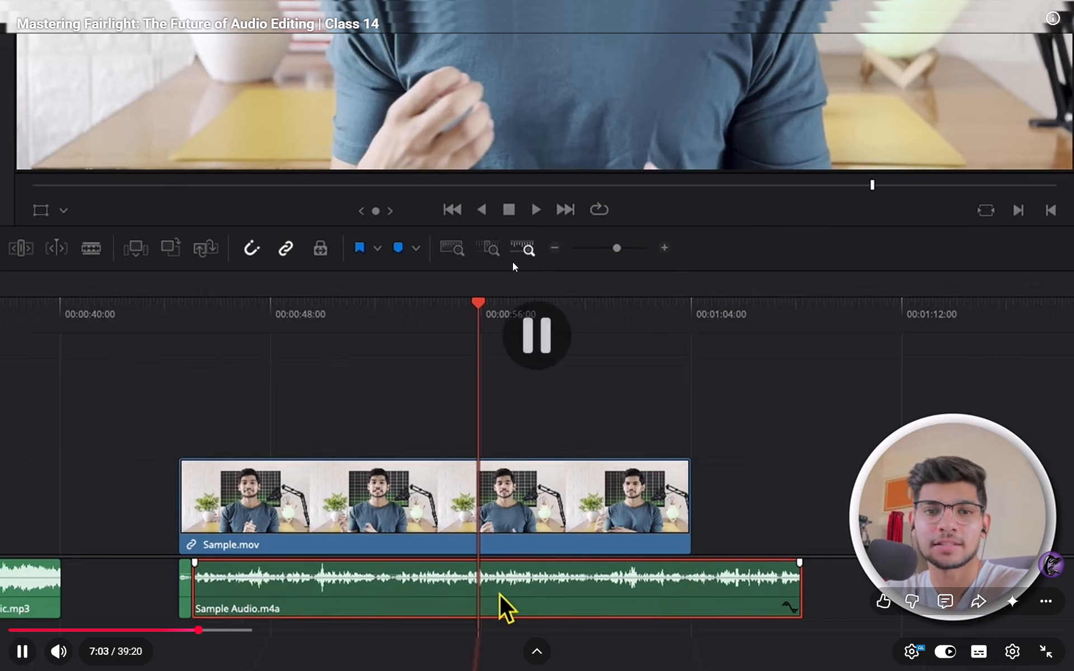
left_click(395, 206)
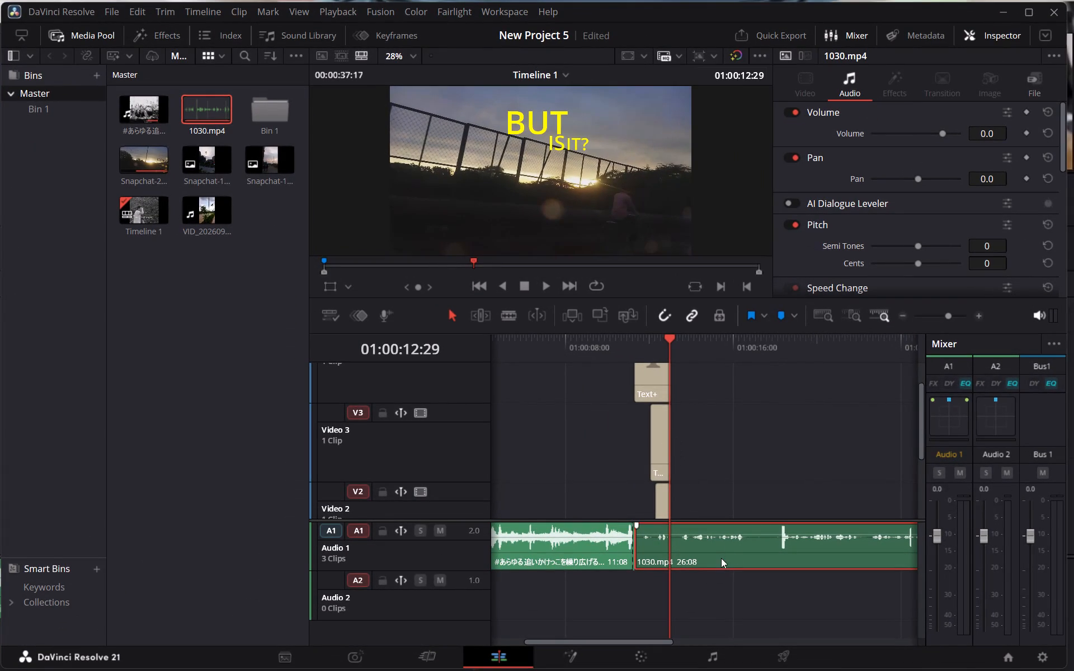
right_click(732, 553)
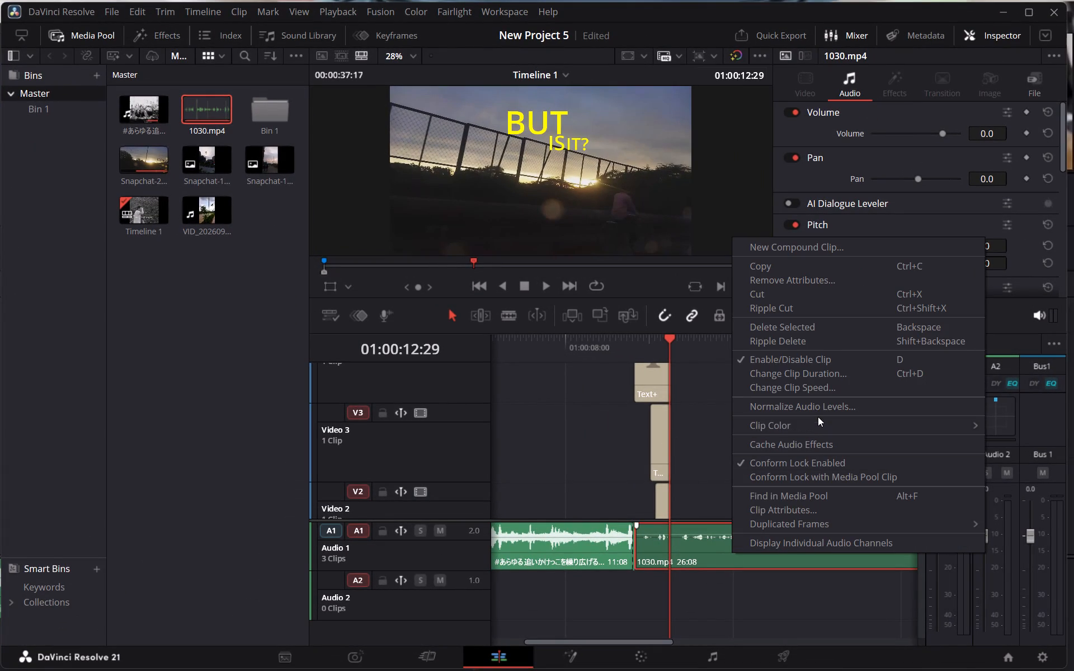
left_click(818, 409)
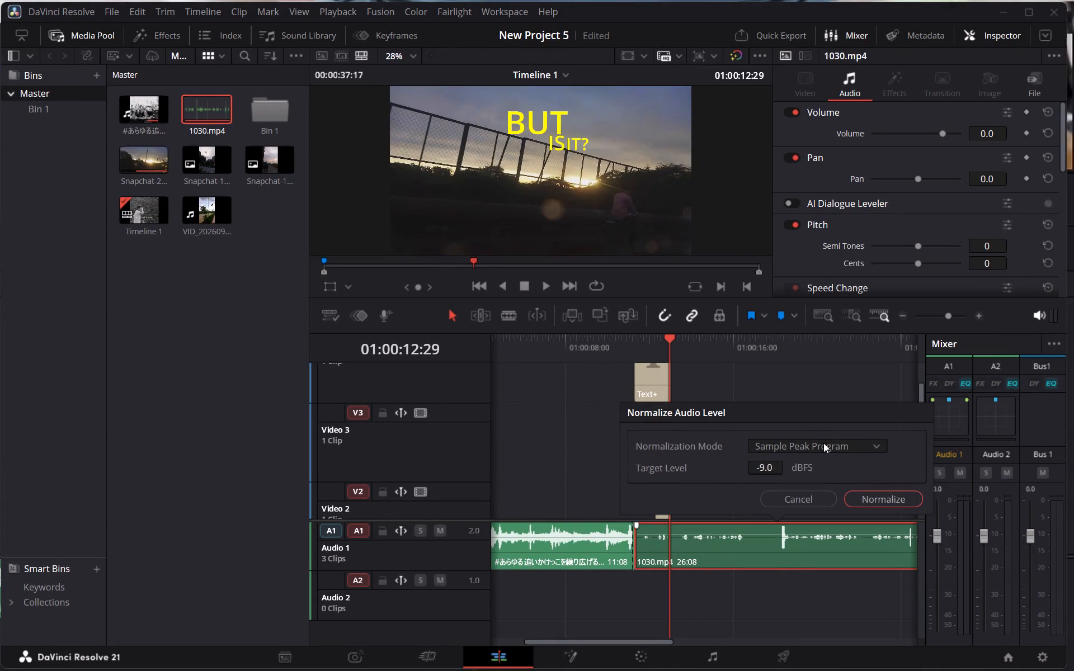
left_click(823, 444)
scroll(811, 533, "down", 1)
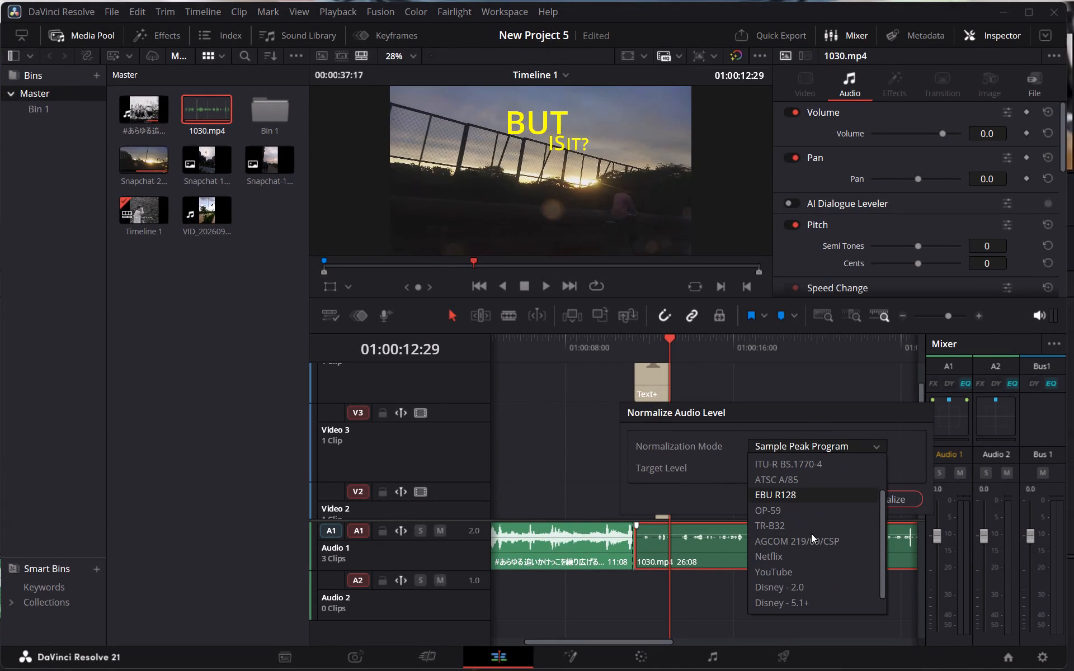
scroll(811, 533, "down", 1)
left_click(808, 556)
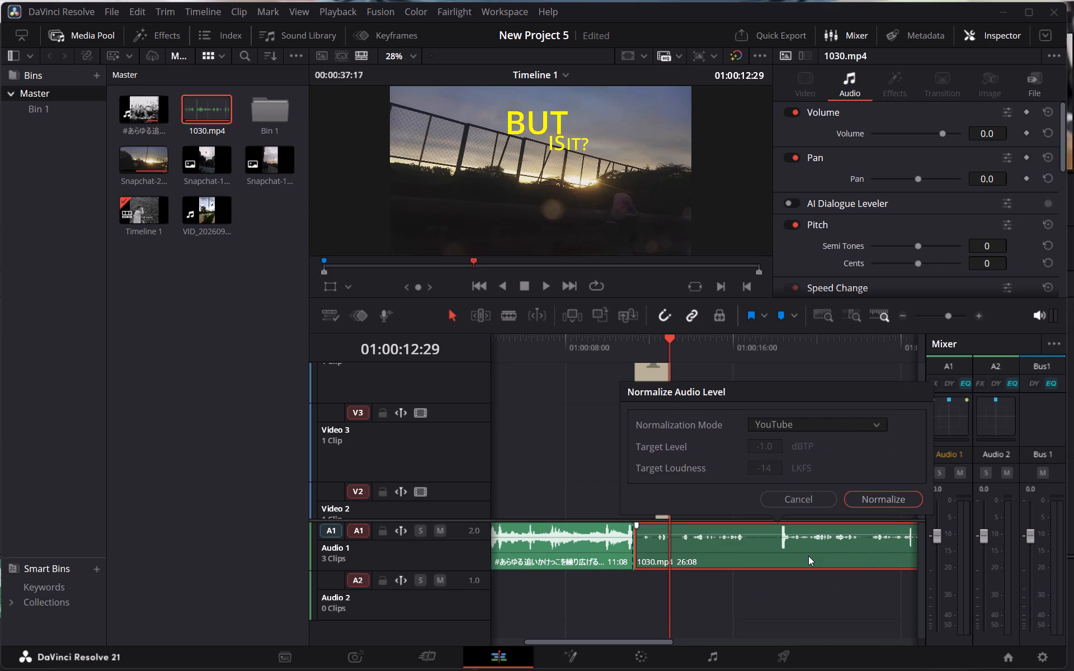
left_click(869, 500)
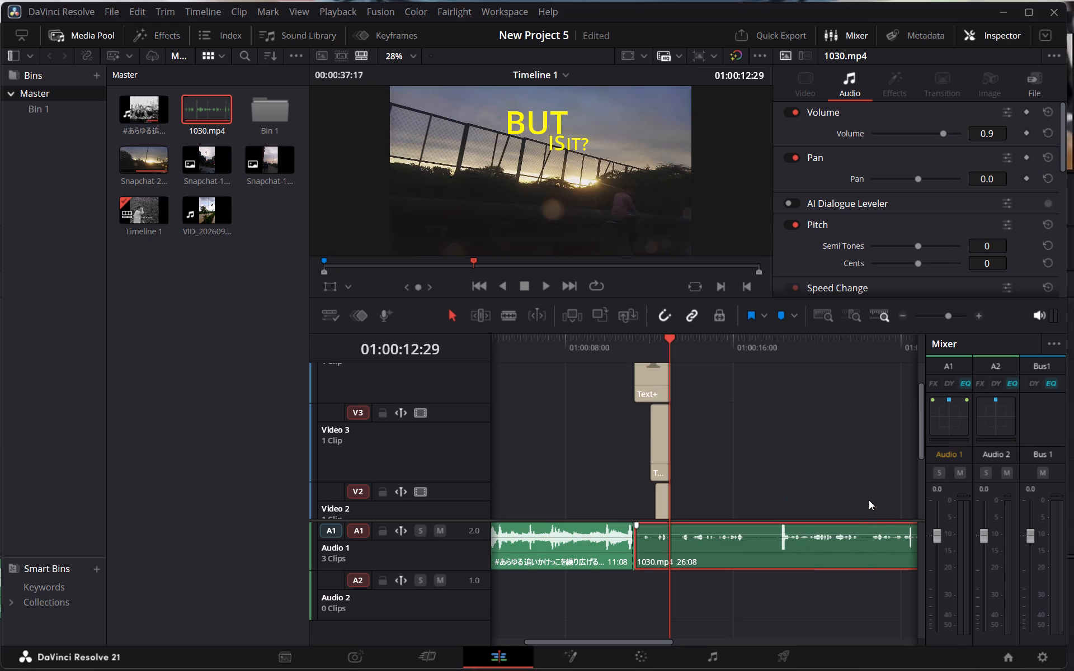
Play Timeline 1 from just before the 1030.mp4 clip to 01:00:31:08 to listen to its audio.
left_click(613, 355)
key("space")
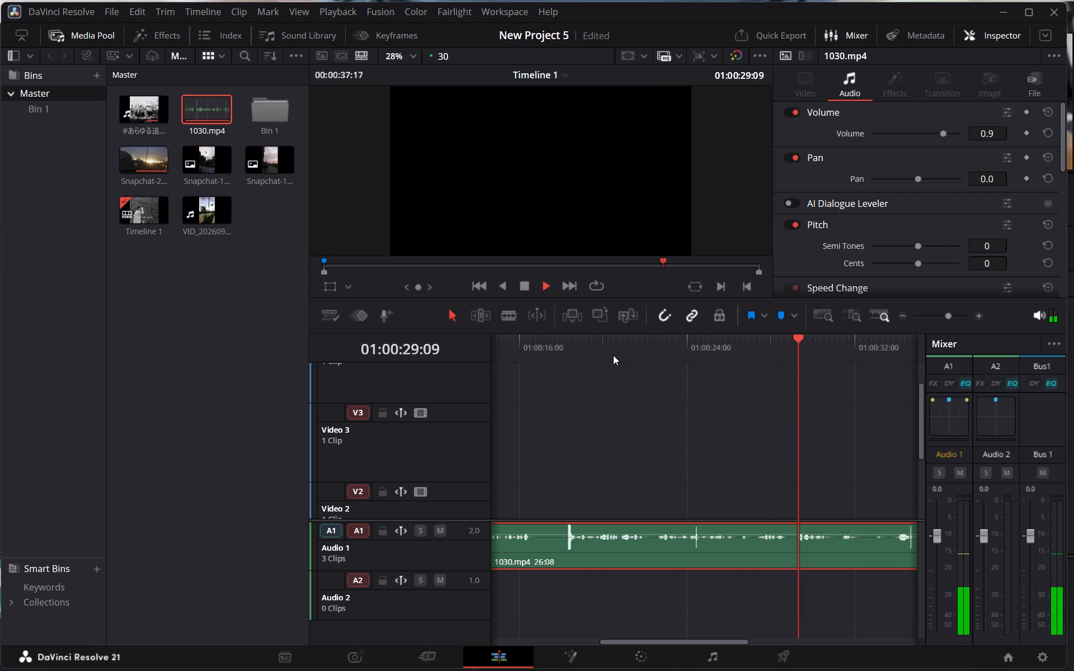
key("space")
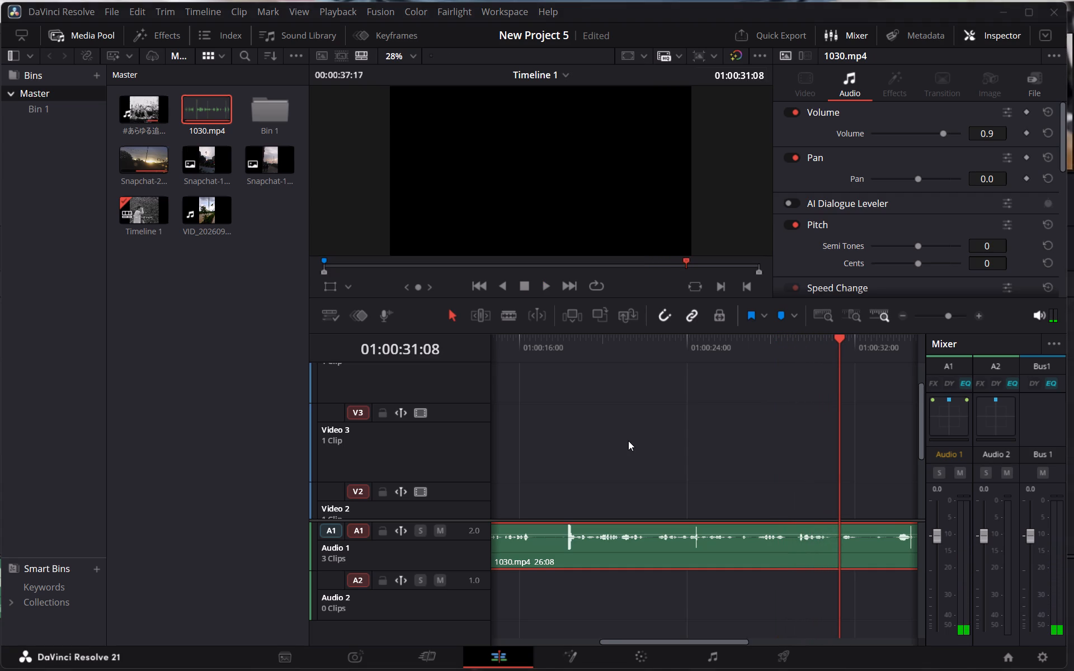
Switch back to the Class 14 tutorial in Chrome and resume watching the audio level explanation from 7:04.
left_click(385, 167)
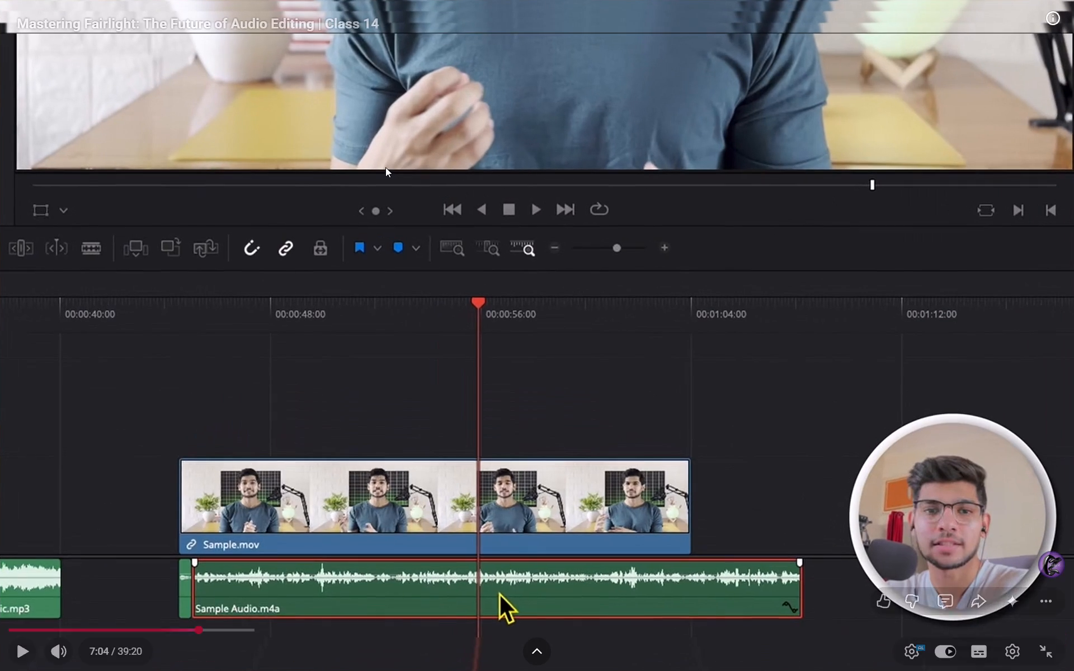
key("space")
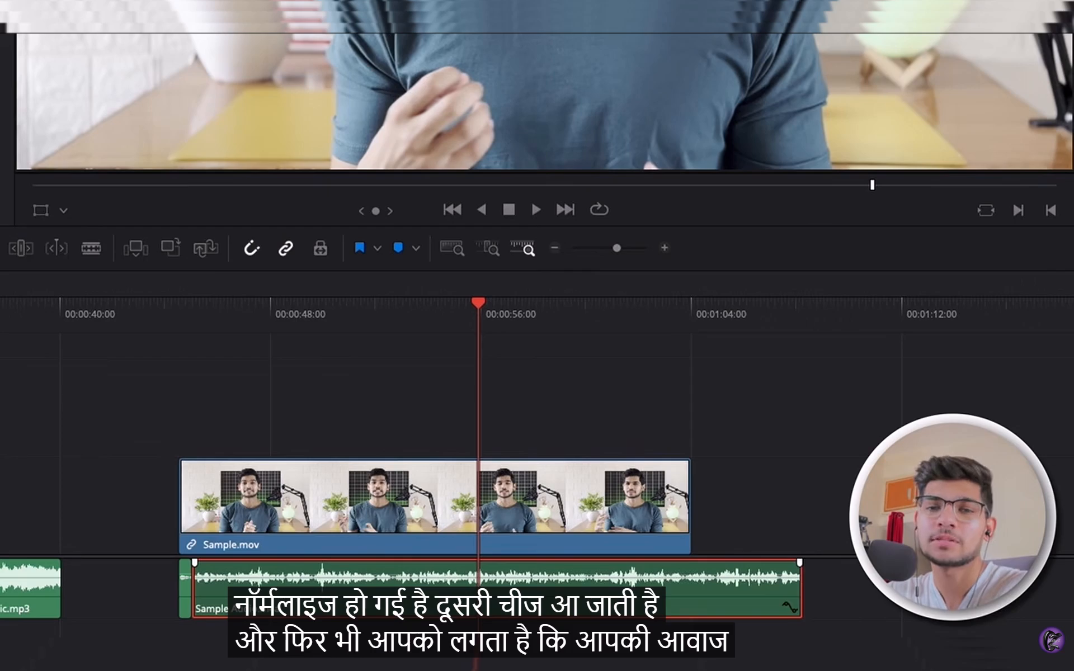
key("space")
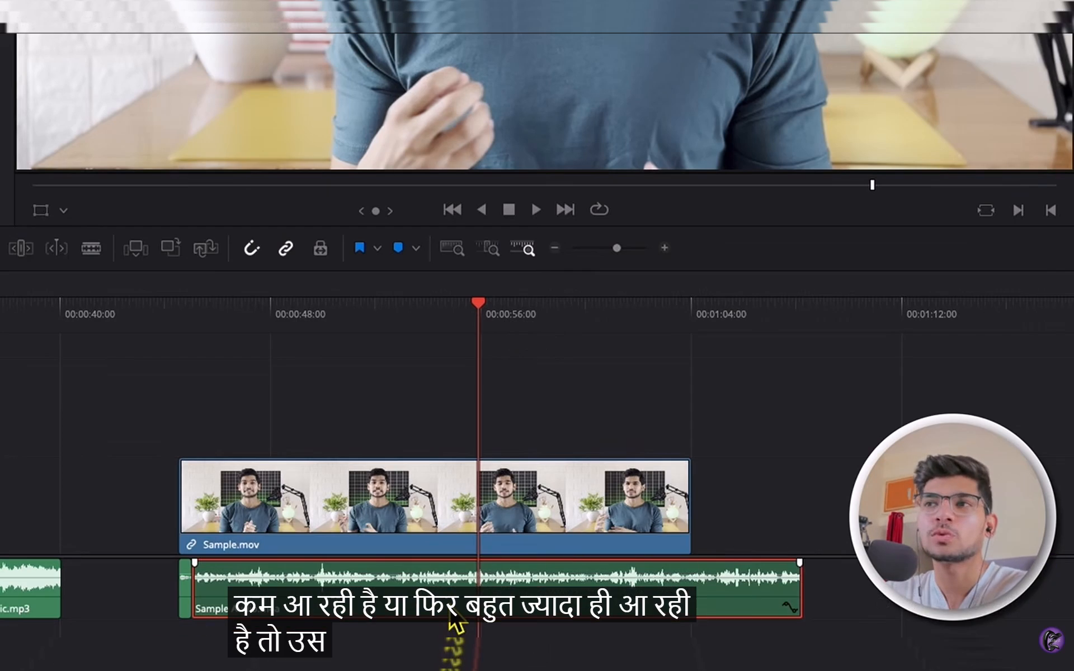
key("space")
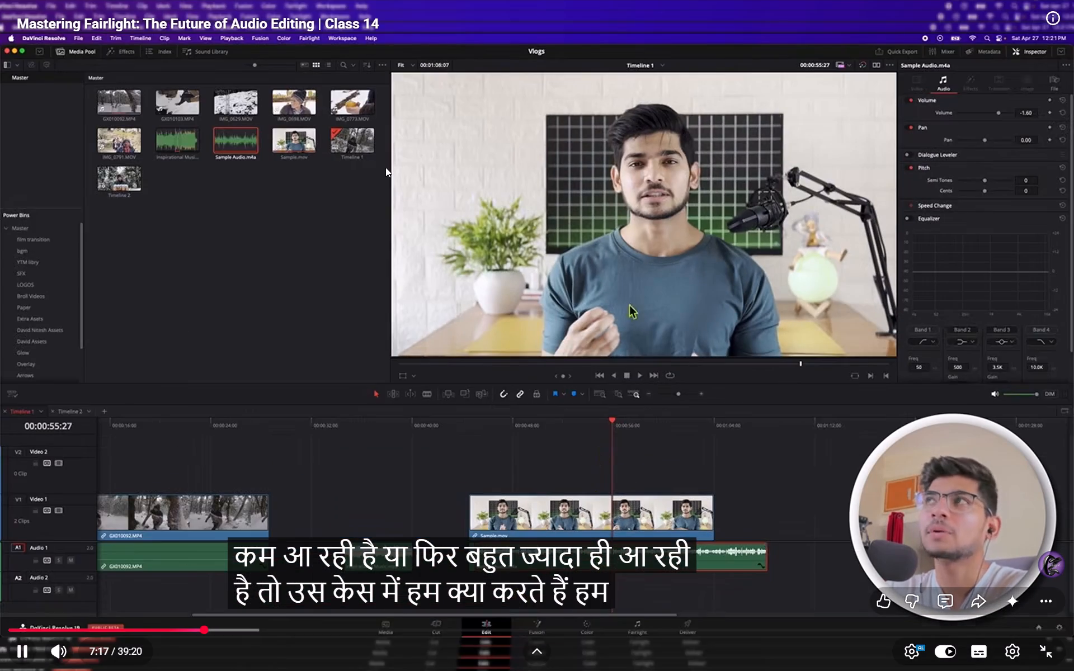
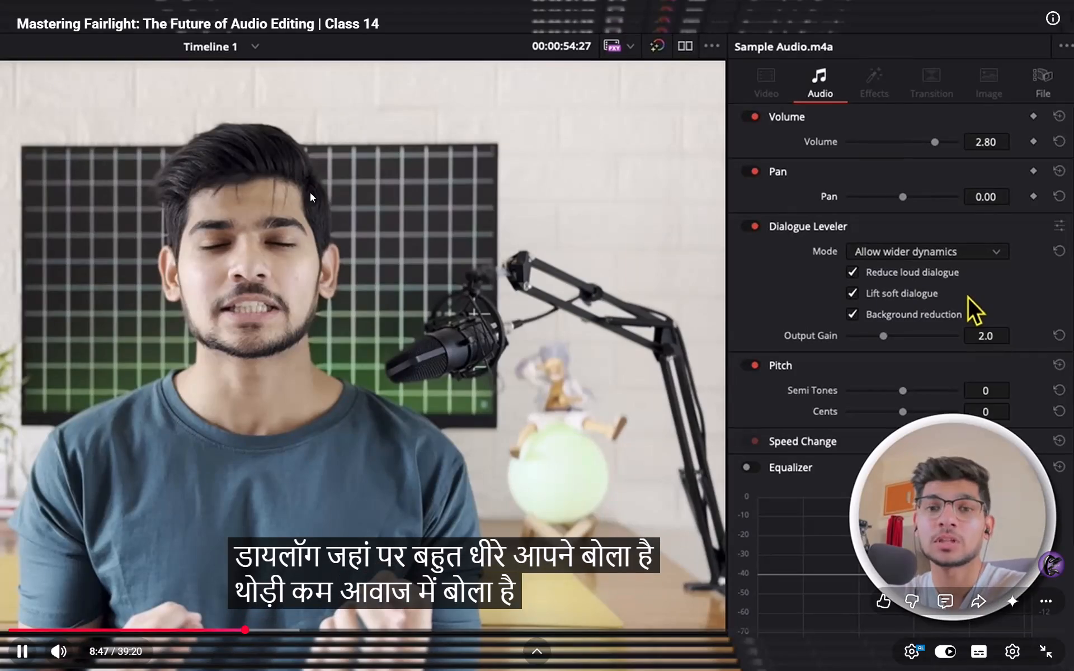
Pause the tutorial, switch to DaVinci Resolve and enable the AI Dialogue Leveler on the 1030.mp4 clip.
left_click(310, 192)
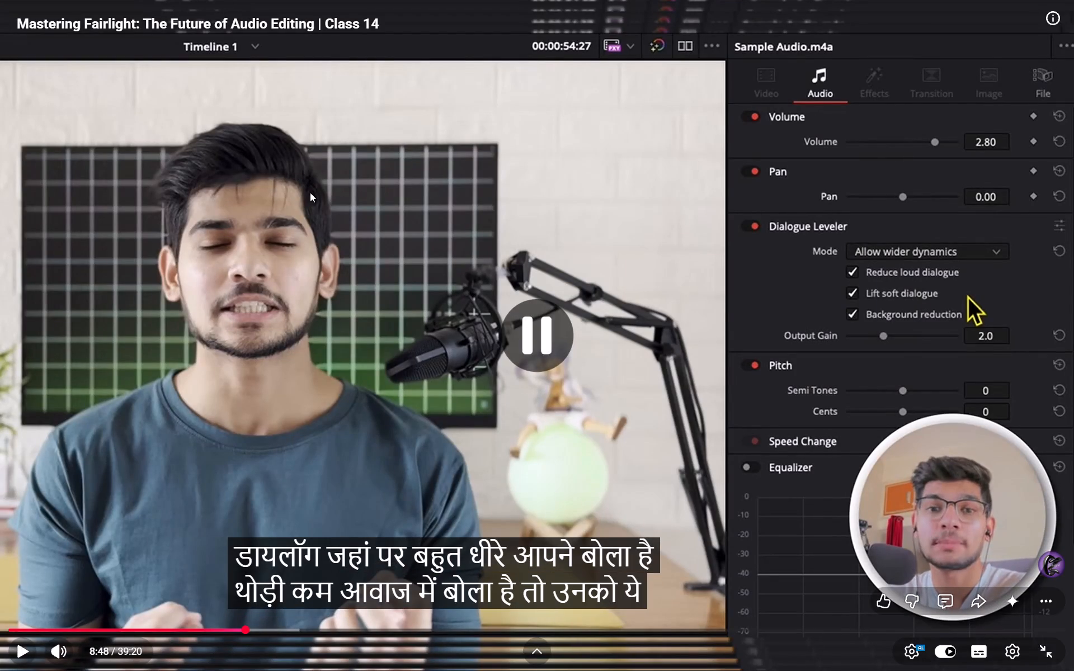
left_click(350, 193)
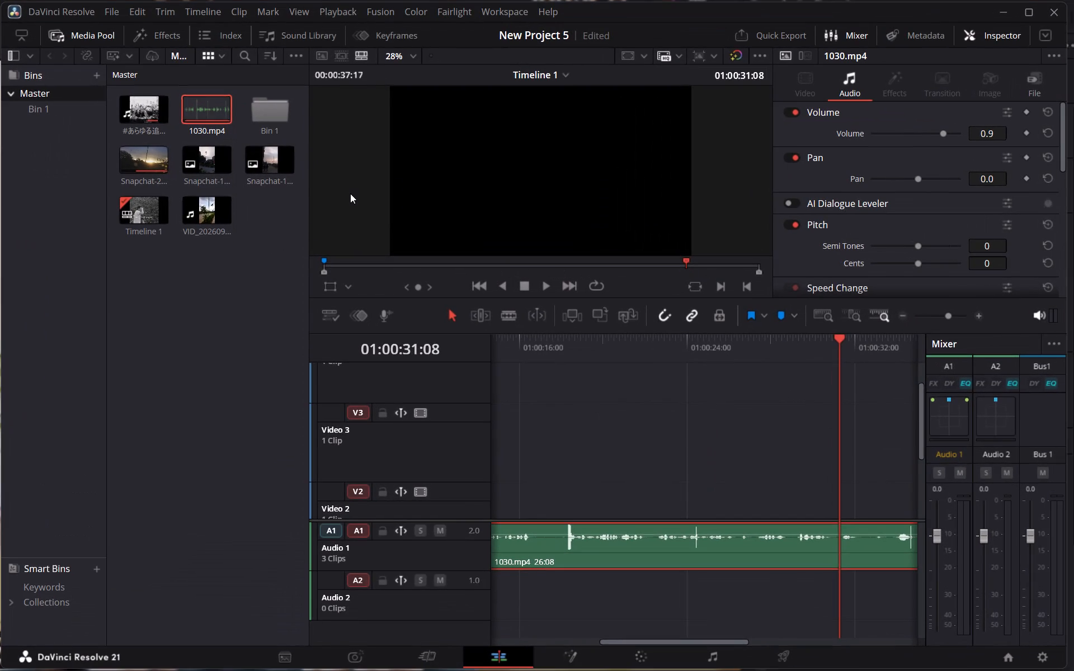
left_click(793, 205)
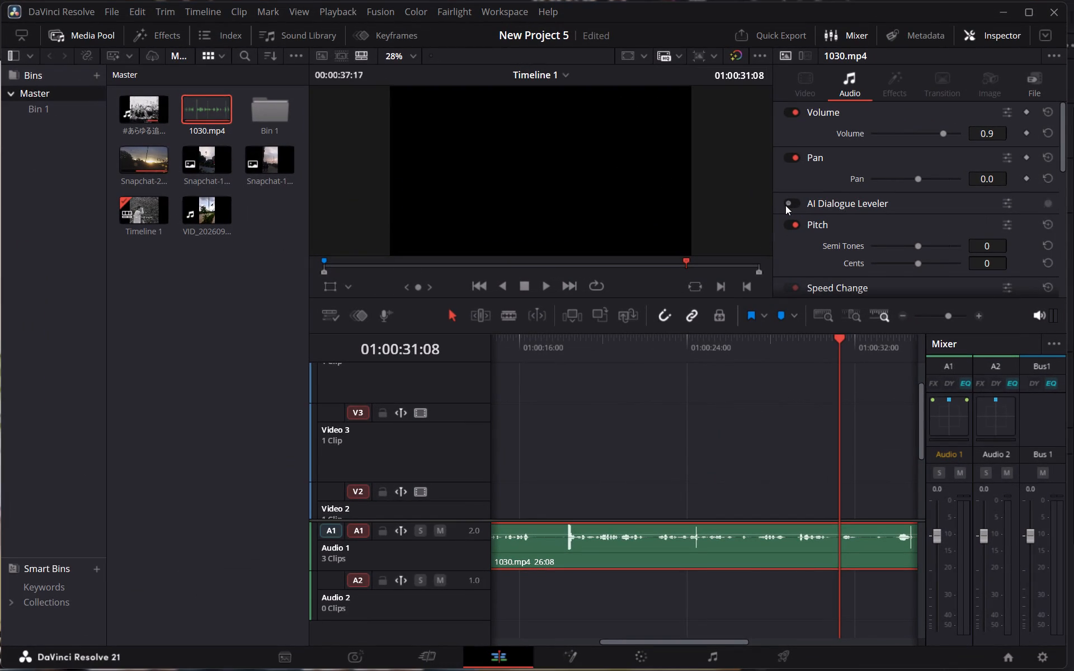
left_click(785, 205)
left_click(786, 205)
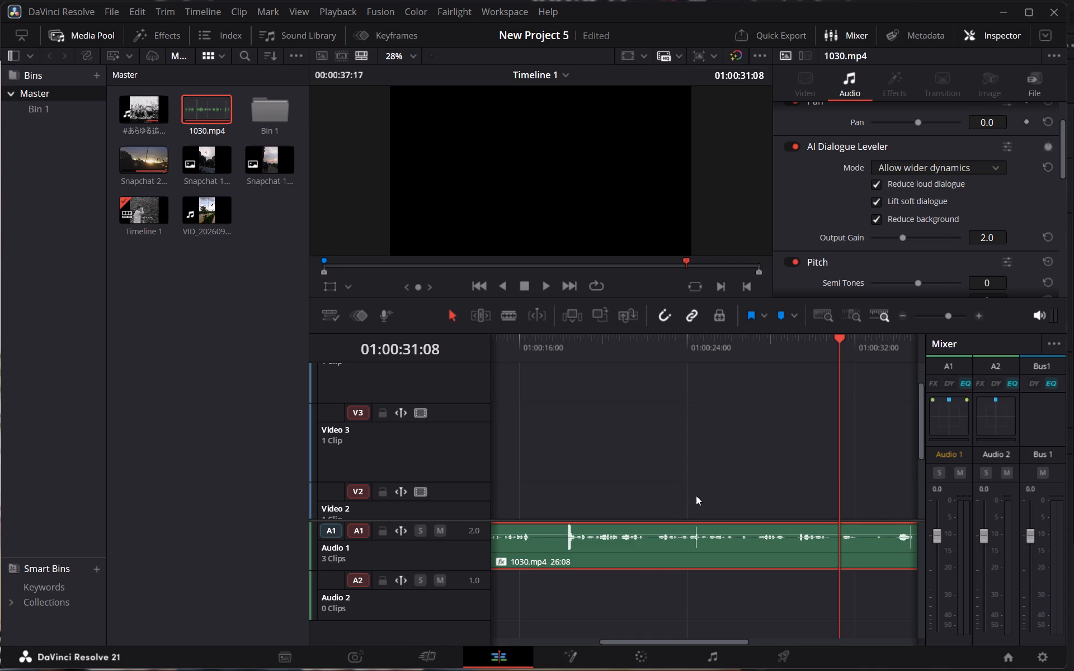
Play Timeline 1 from just before the 1030.mp4 clip to 01:00:19:15 to listen to the levelled dialogue.
scroll(694, 486, "right", 2)
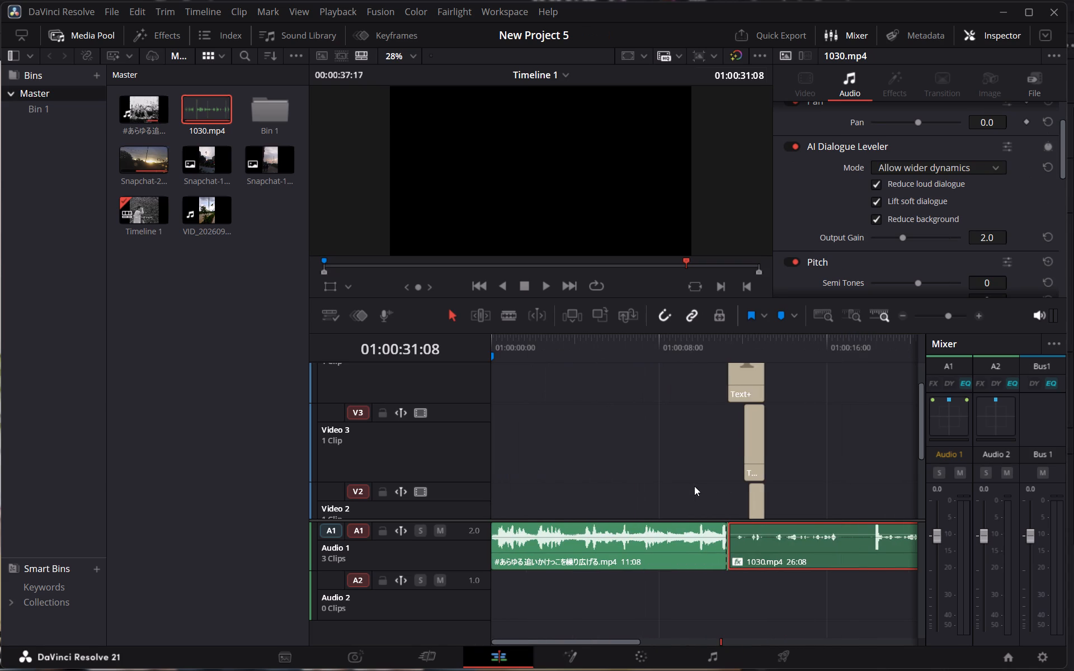
left_click(693, 342)
key("space")
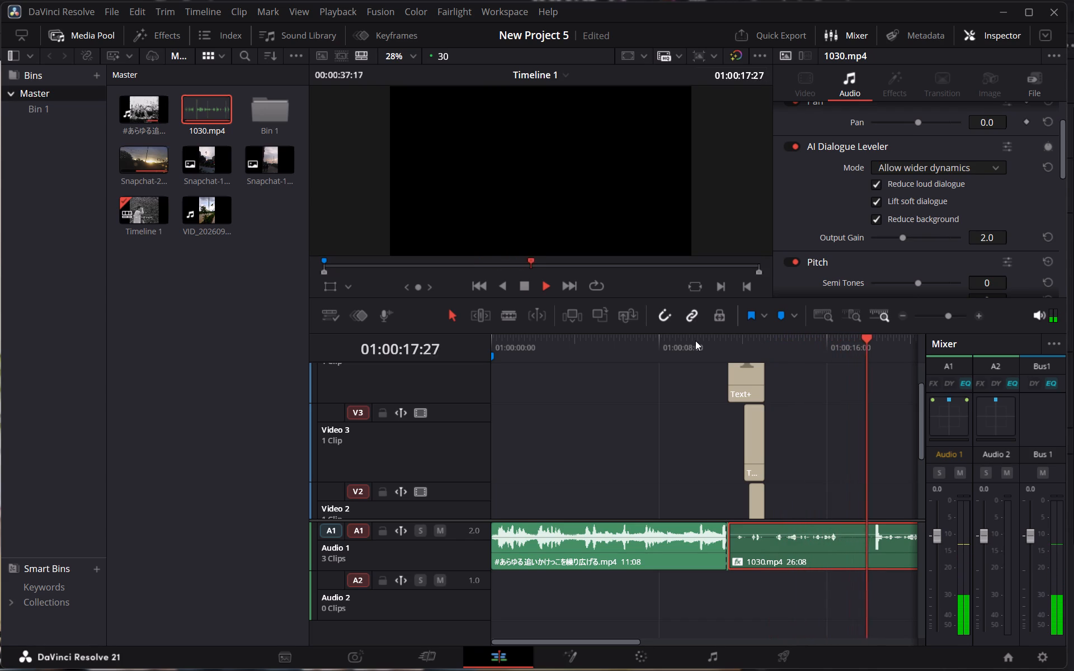
key("space")
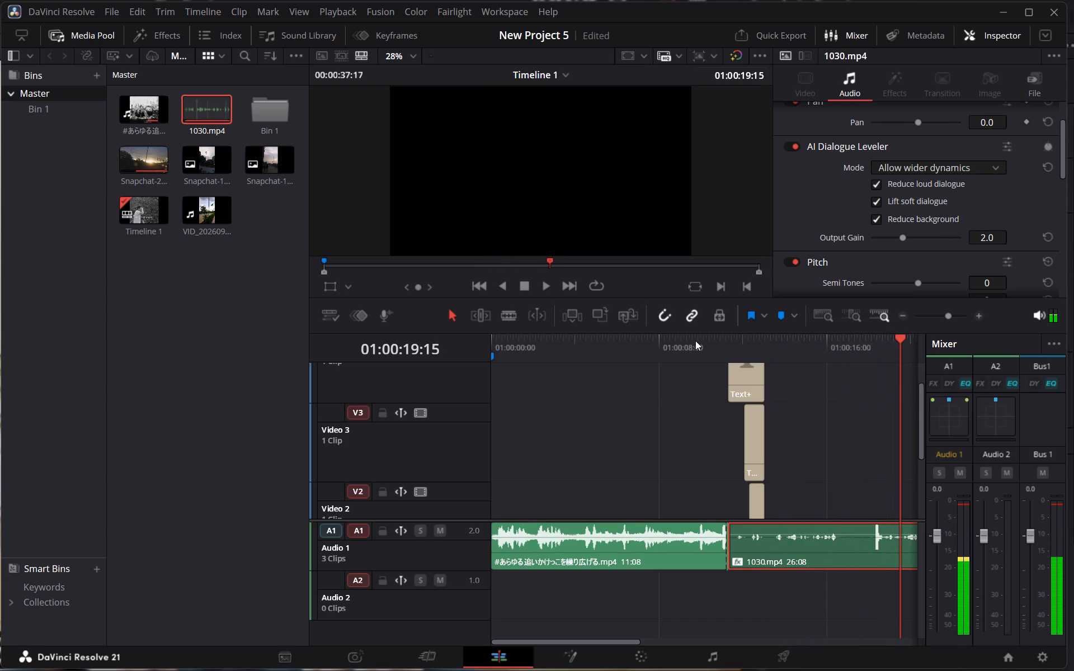
Blade the 1030.mp4 audio on either side of the loud spike, at about 01:00:17:25 and 01:00:18:21, and ripple delete that segment.
left_click(823, 466)
scroll(823, 466, "left", 1)
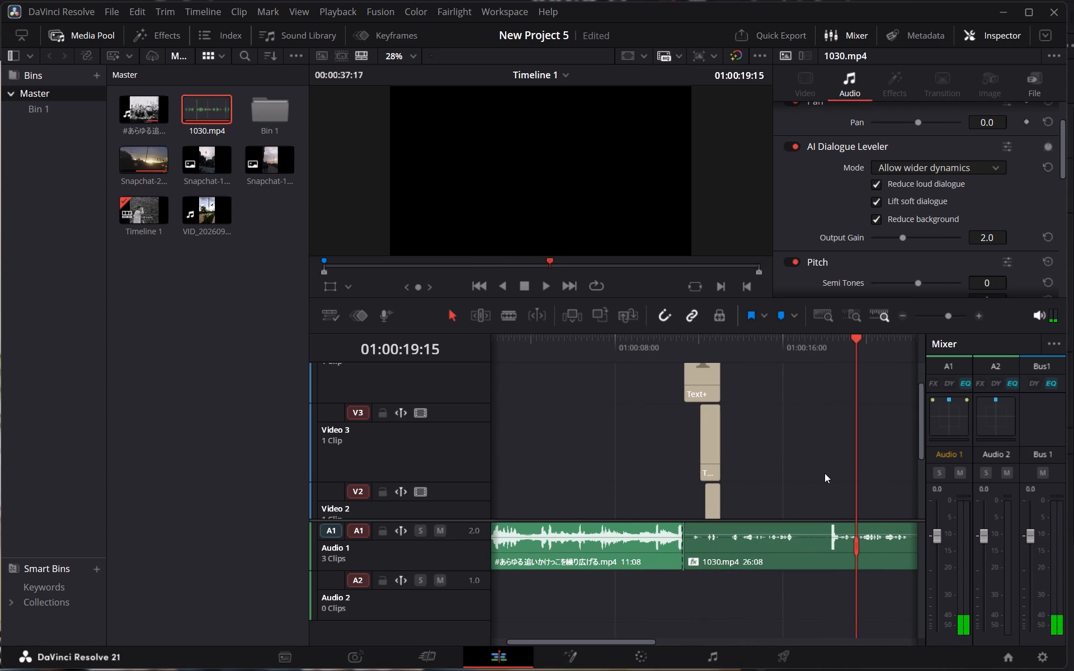
left_click(825, 515)
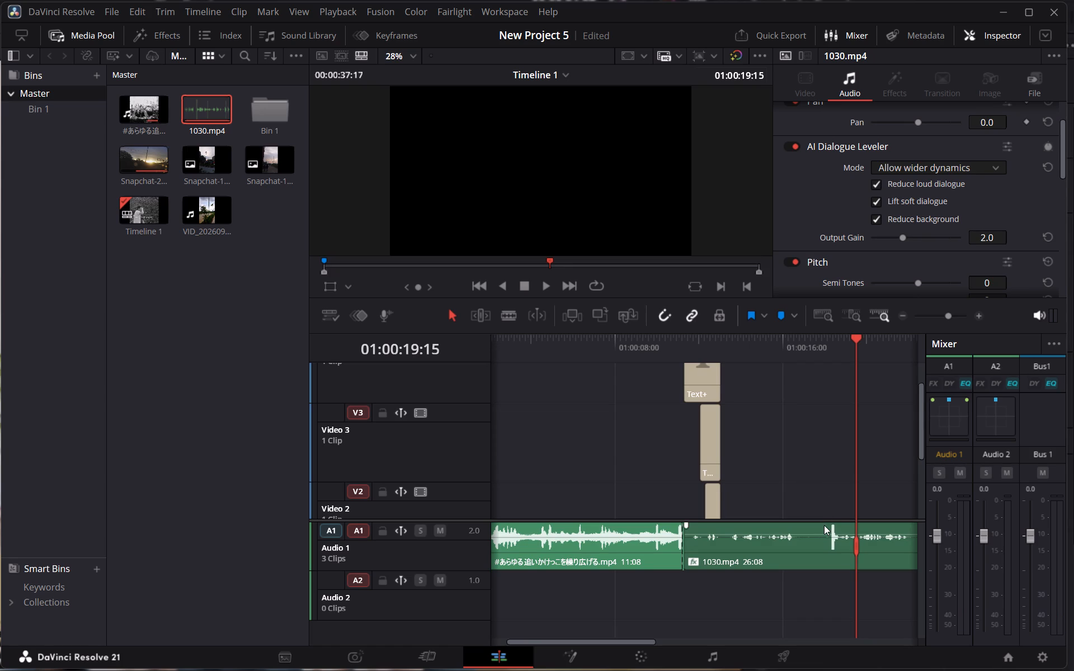
left_click(824, 525)
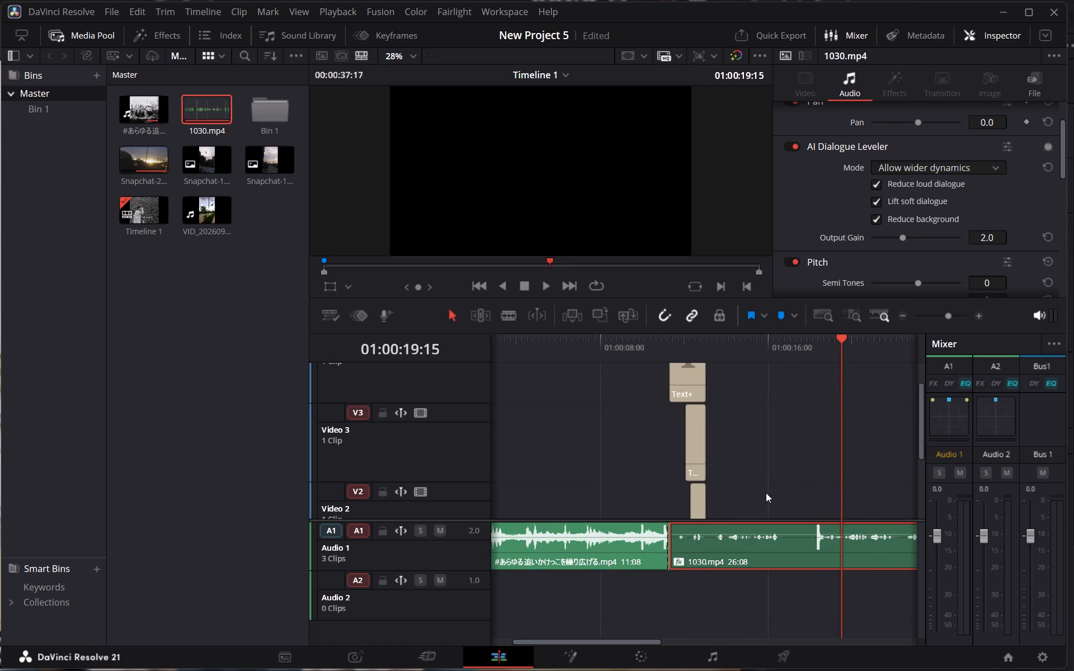
left_click(507, 325)
left_click(810, 540)
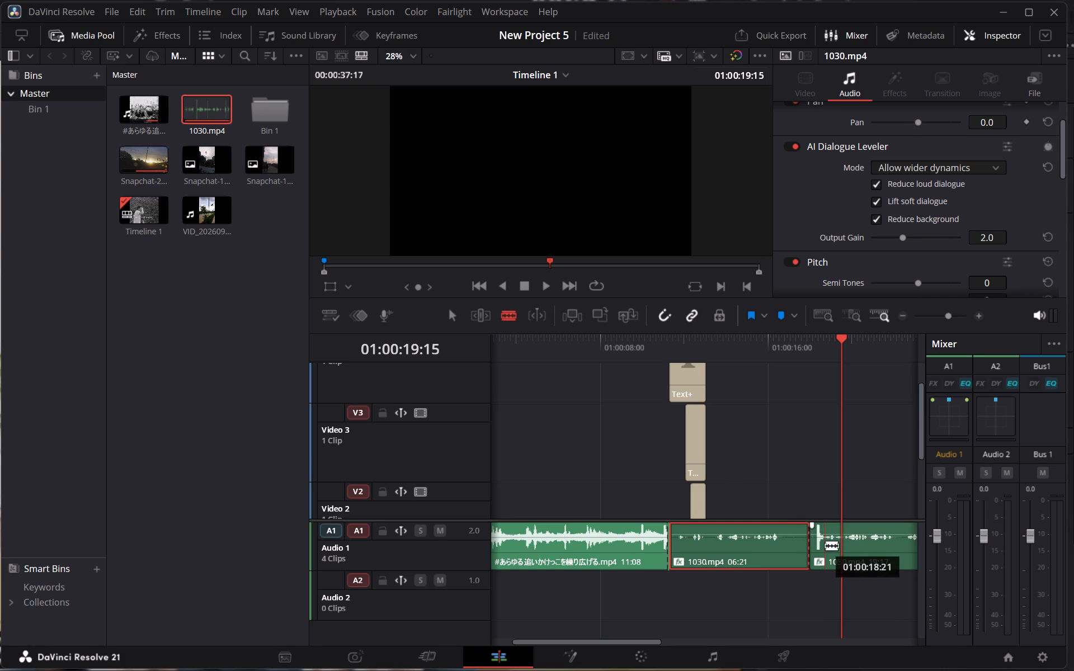
left_click(825, 545)
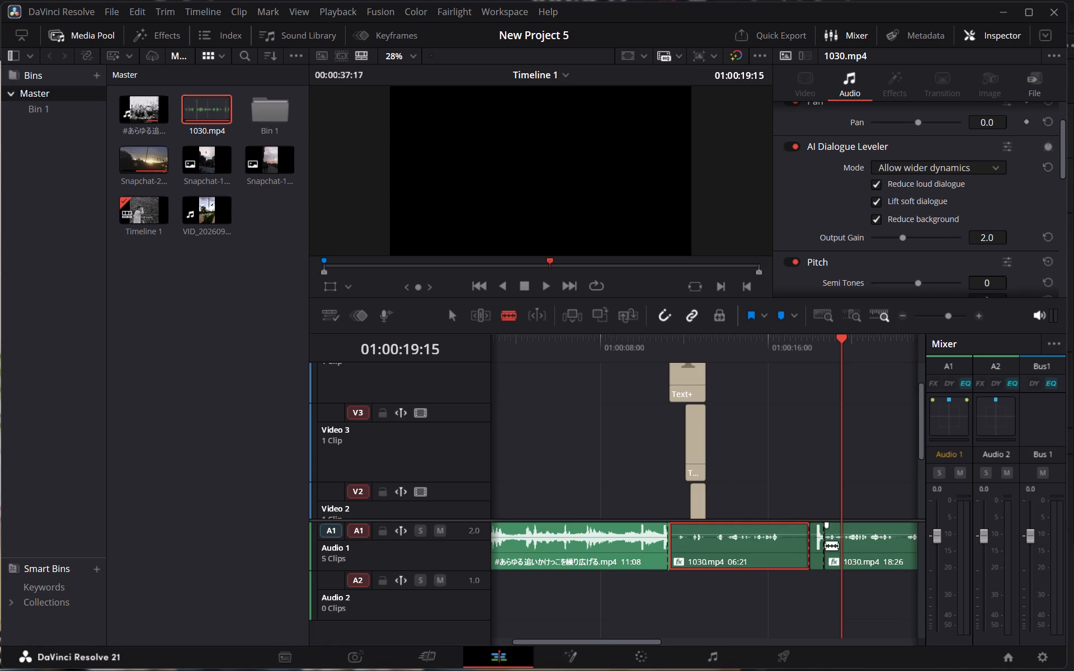
left_click(461, 320)
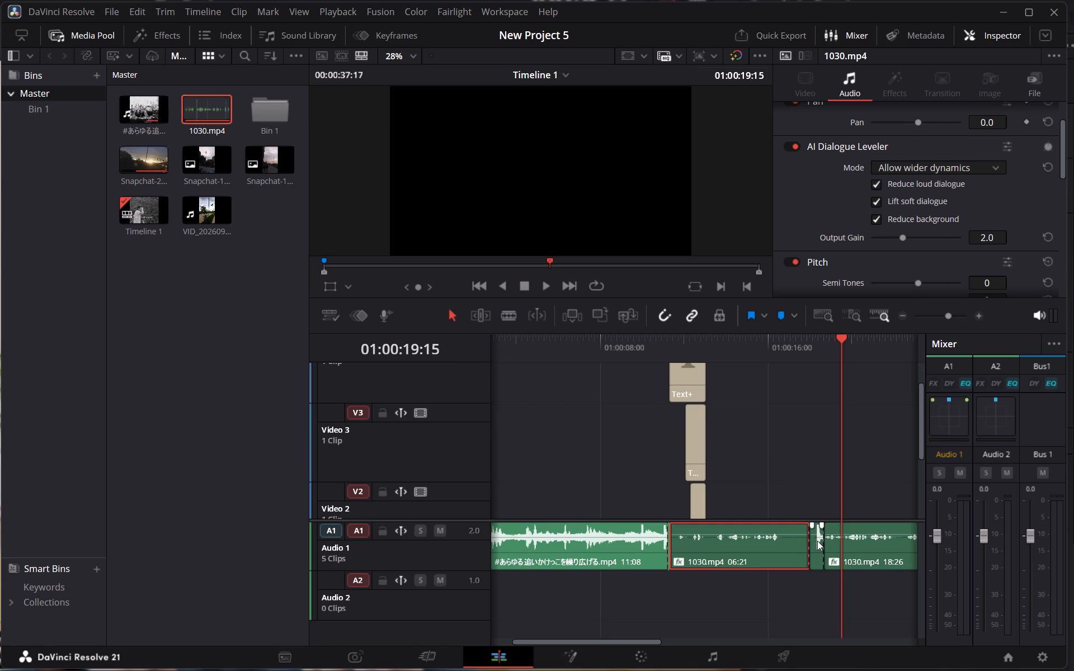
left_click(817, 541)
key("Delete")
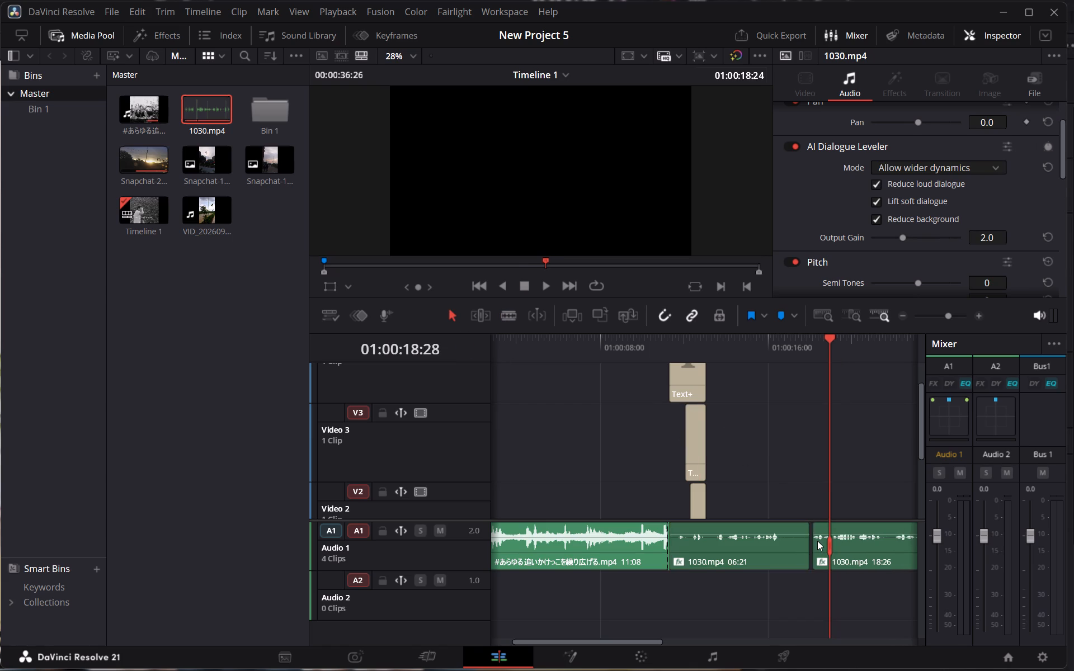
left_click(736, 485)
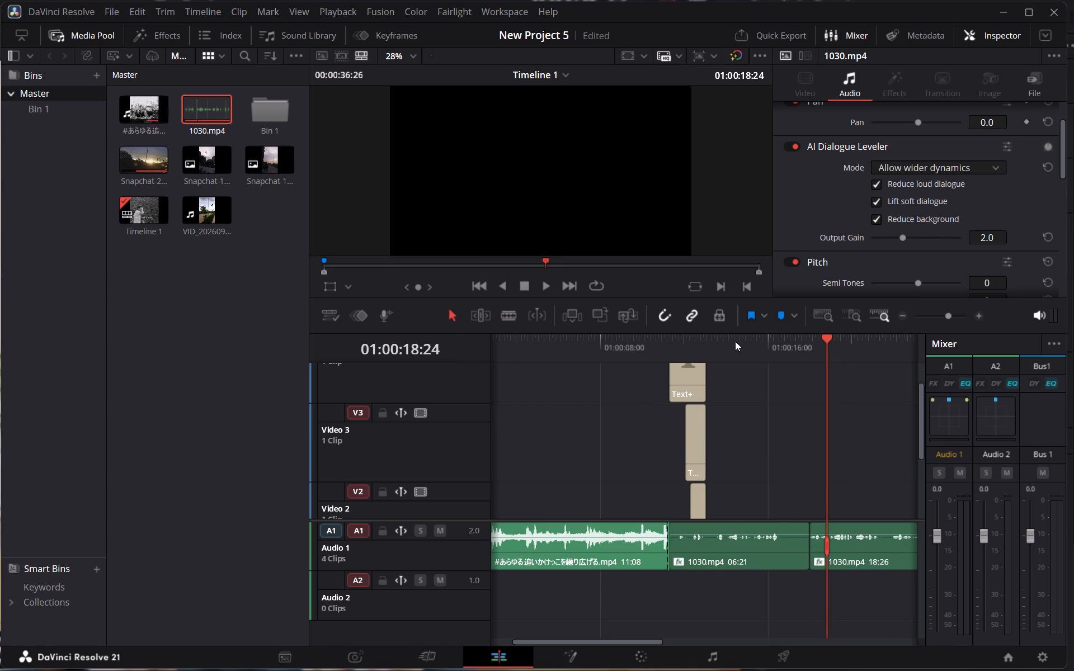
Play Timeline 1 from about 01:00:14 across the new cut to 01:00:21:15 to check the edited audio.
left_click(735, 341)
key("space")
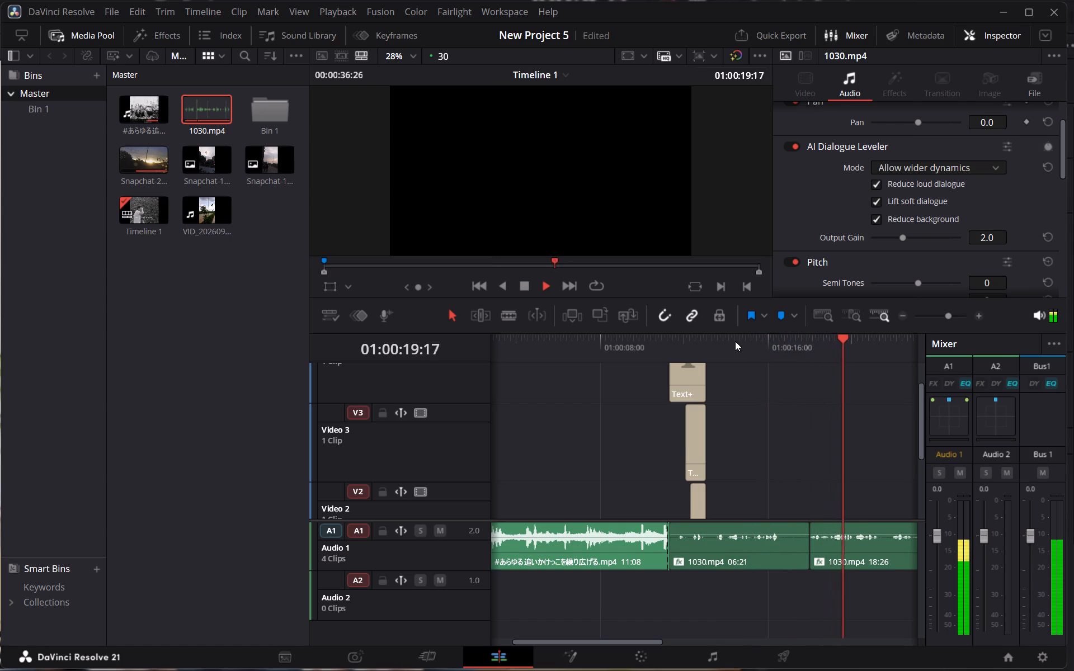
key("space")
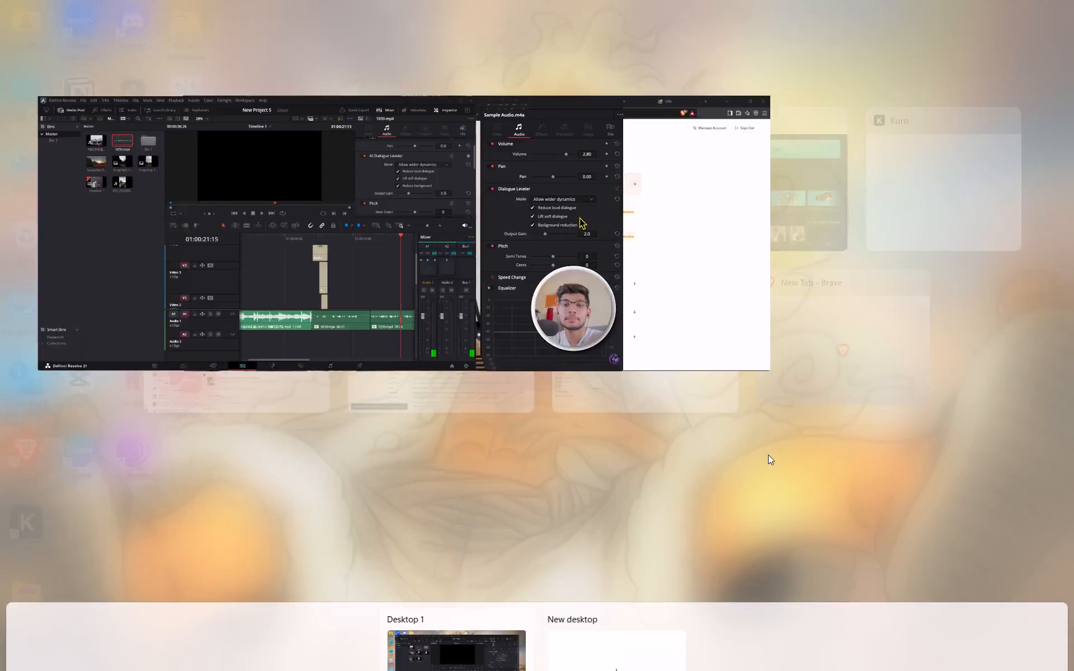
Switch back to the Class 14 tutorial in Chrome and resume watching the Dialogue Leveler explanation from 8:48.
left_click(409, 216)
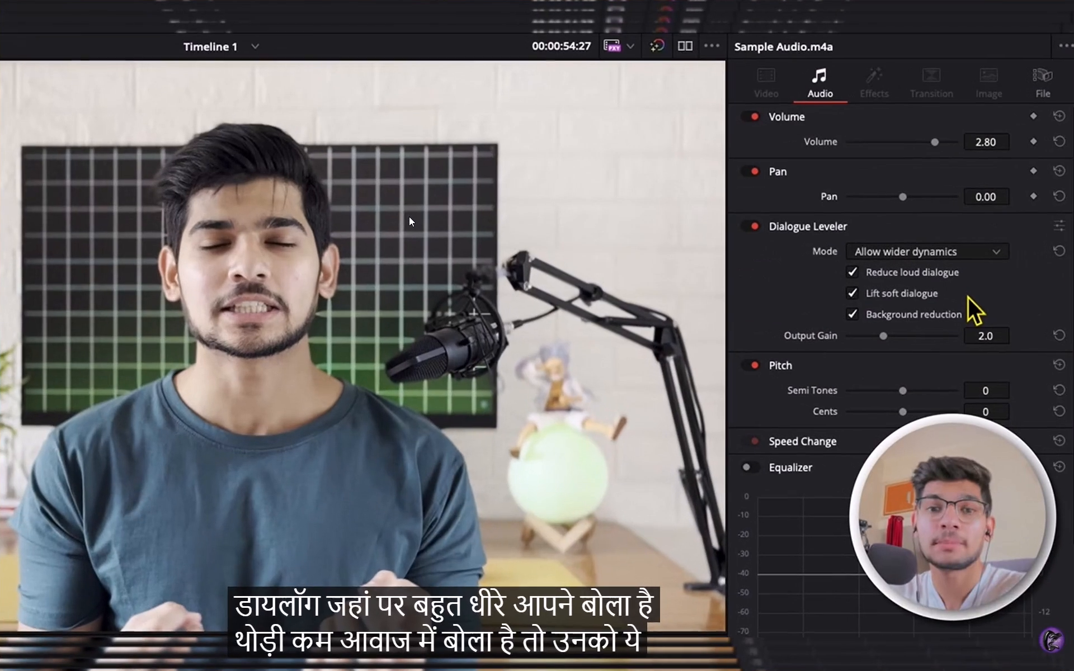
key("space")
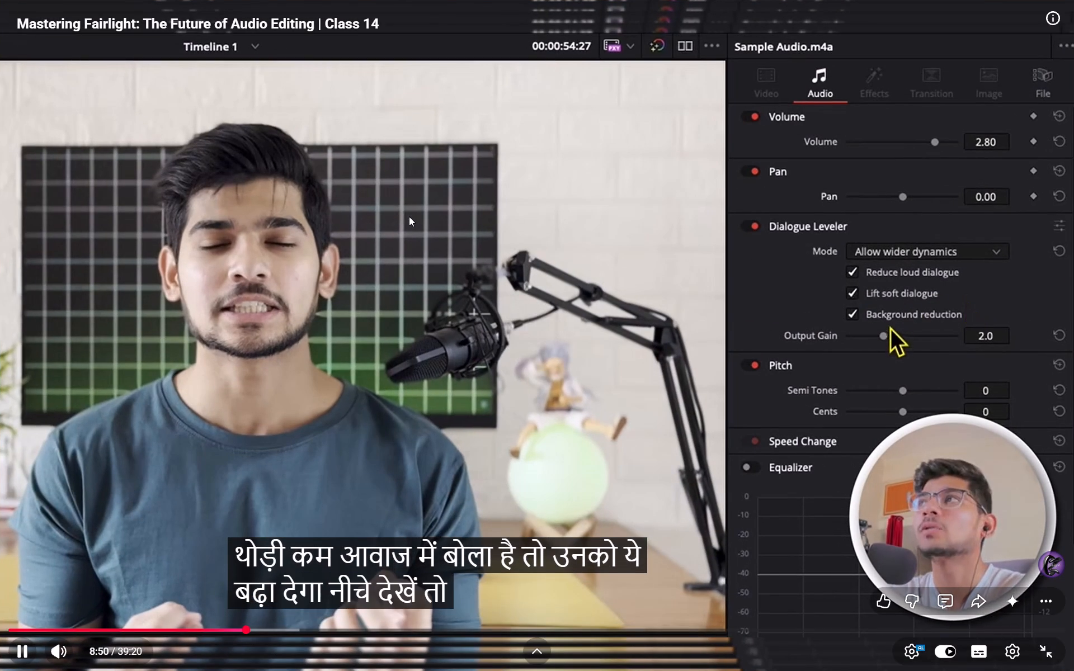
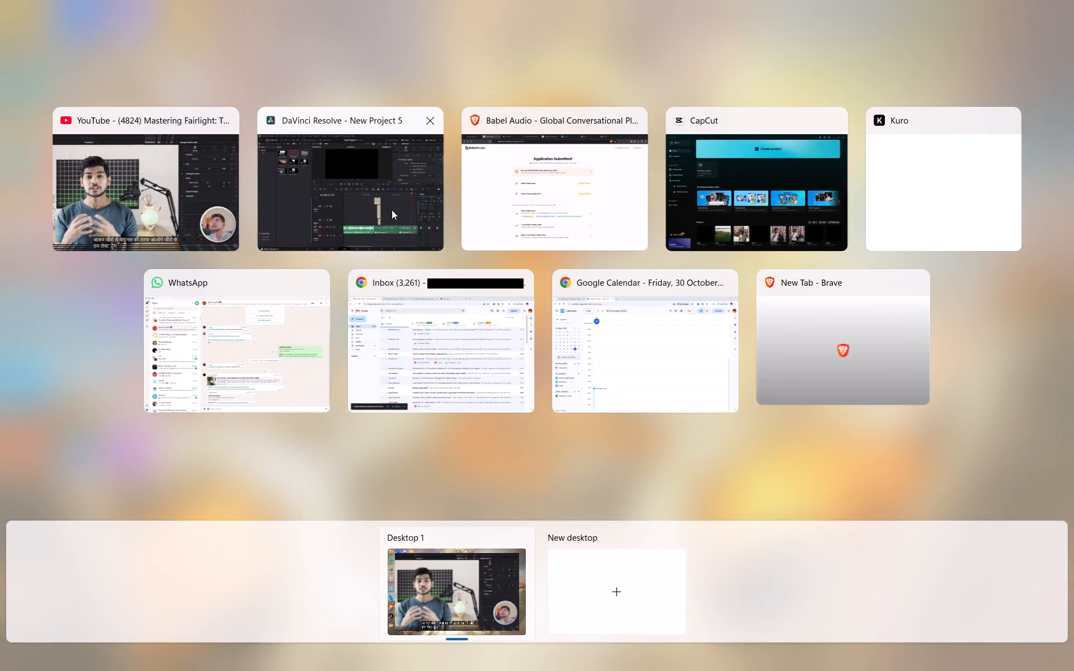
Switch to DaVinci Resolve and turn off the AI Dialogue Leveler on the 1030.mp4 piece after the cut.
left_click(392, 210)
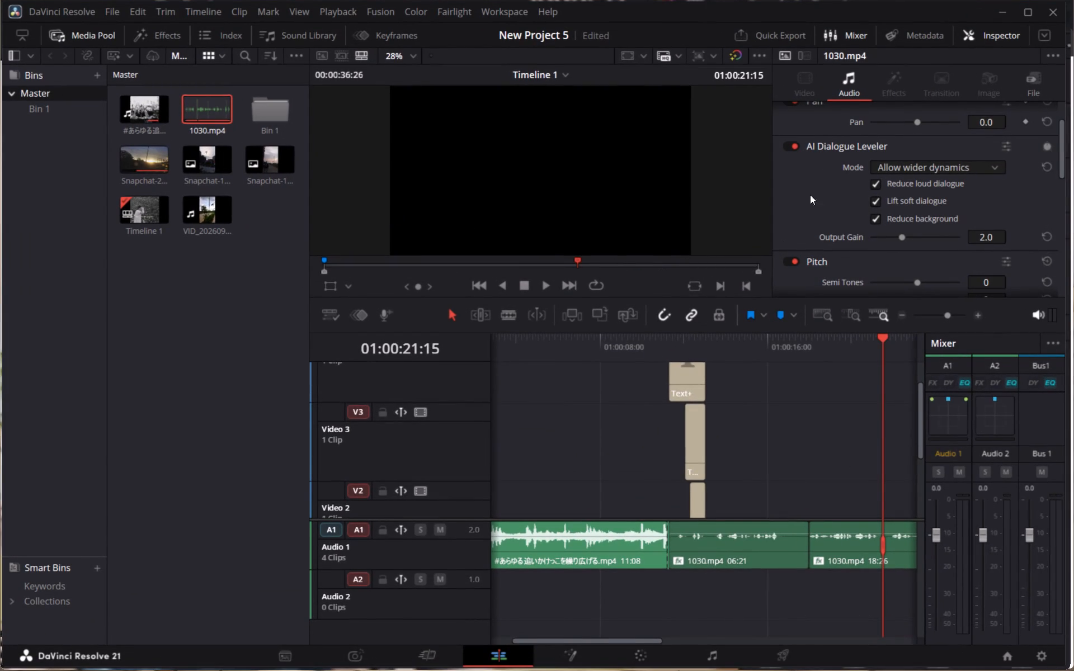
left_click(797, 143)
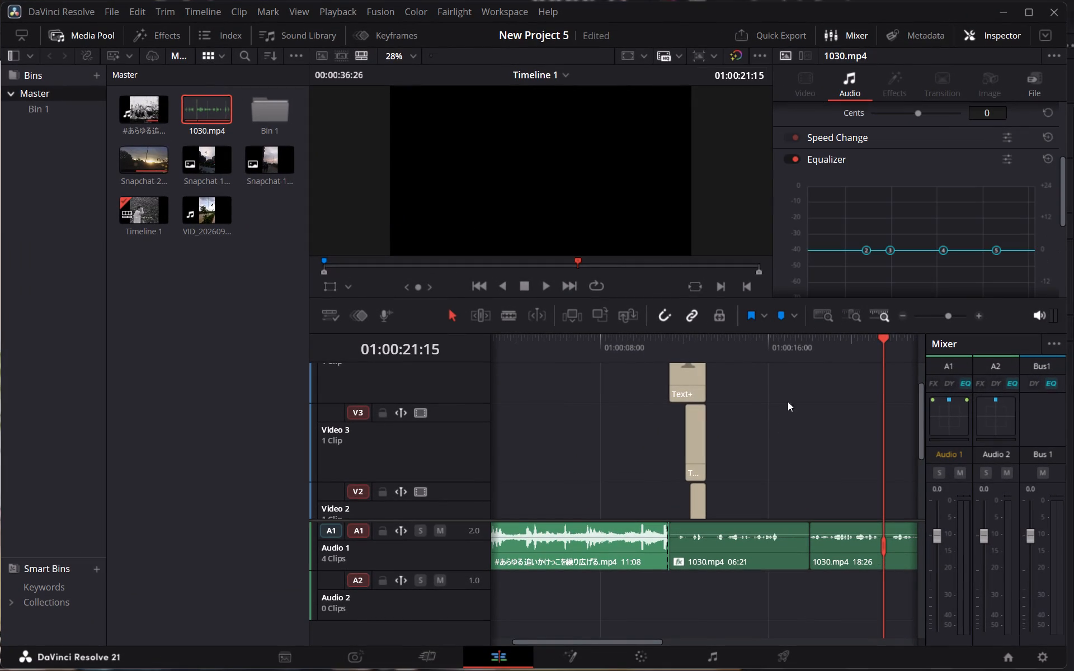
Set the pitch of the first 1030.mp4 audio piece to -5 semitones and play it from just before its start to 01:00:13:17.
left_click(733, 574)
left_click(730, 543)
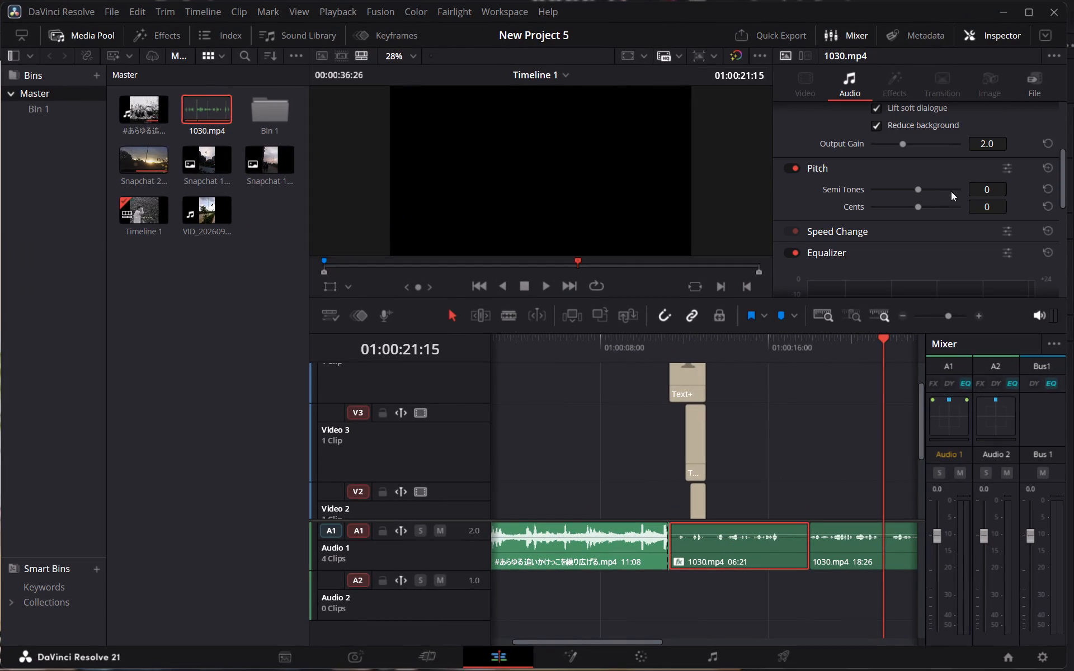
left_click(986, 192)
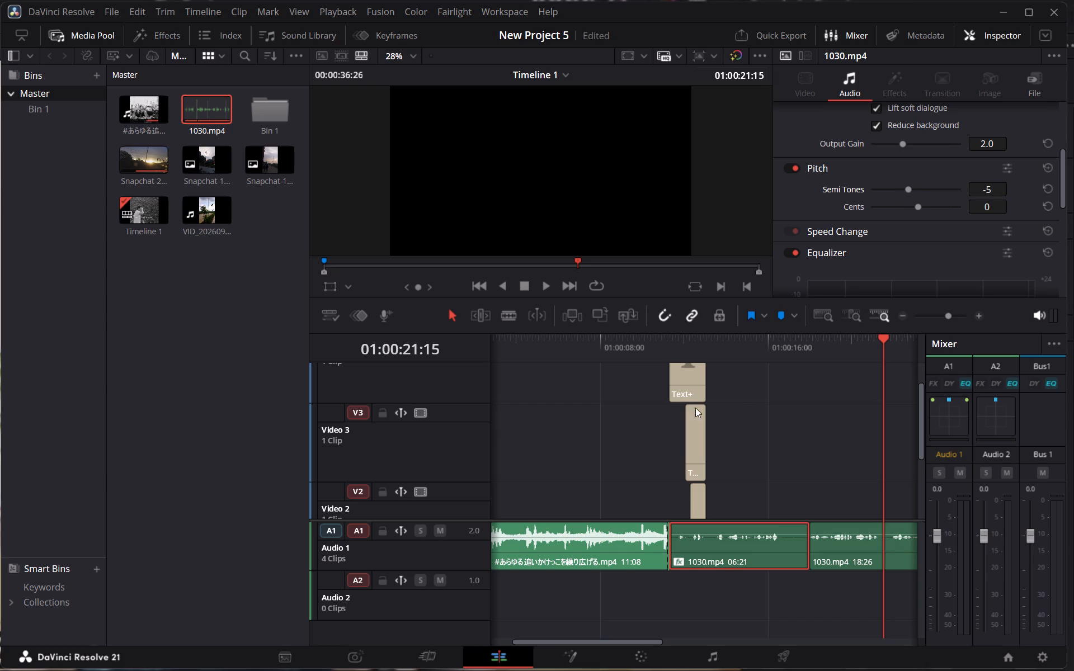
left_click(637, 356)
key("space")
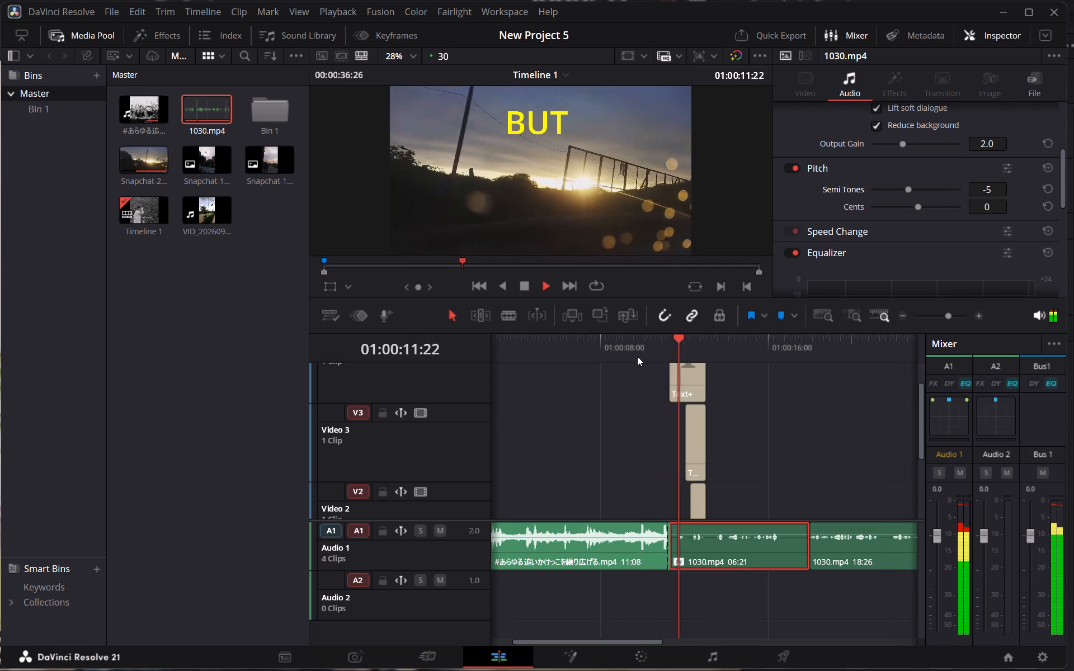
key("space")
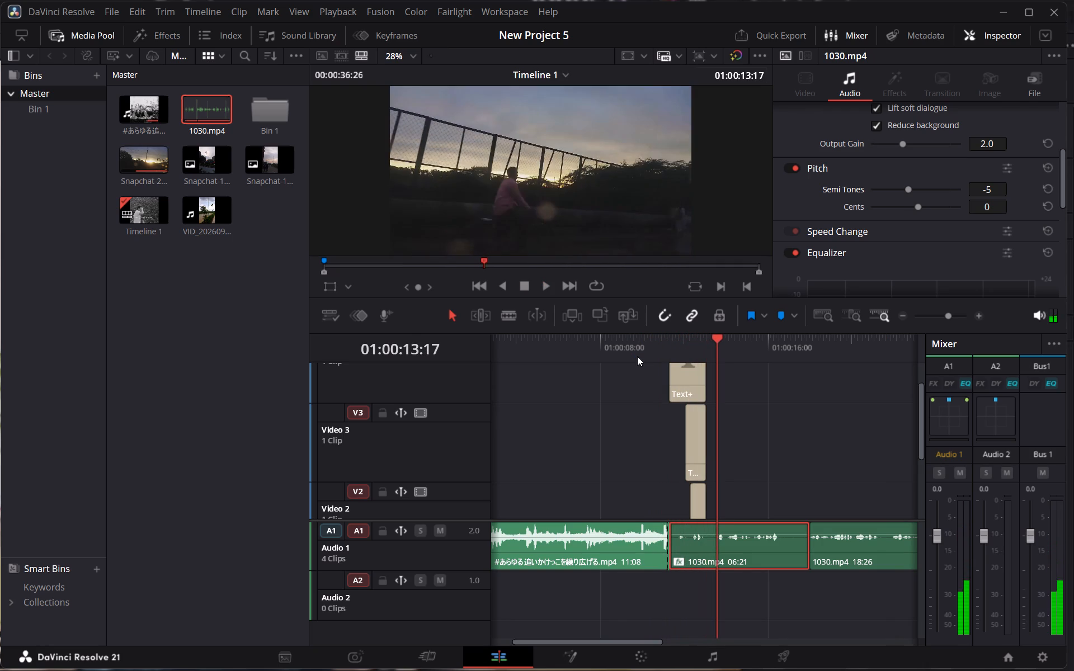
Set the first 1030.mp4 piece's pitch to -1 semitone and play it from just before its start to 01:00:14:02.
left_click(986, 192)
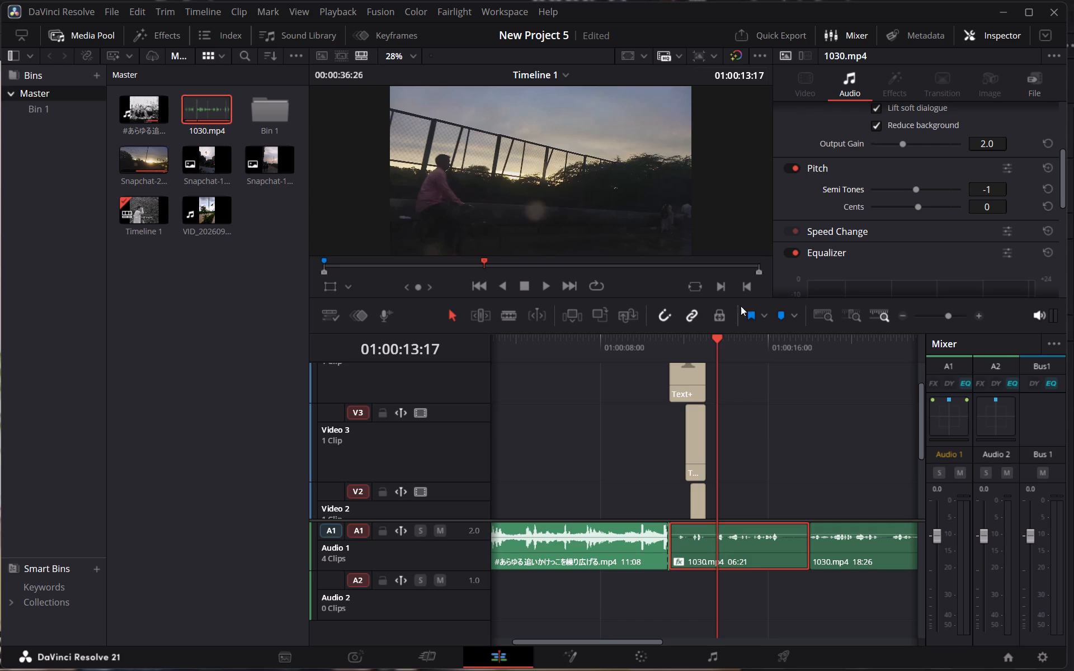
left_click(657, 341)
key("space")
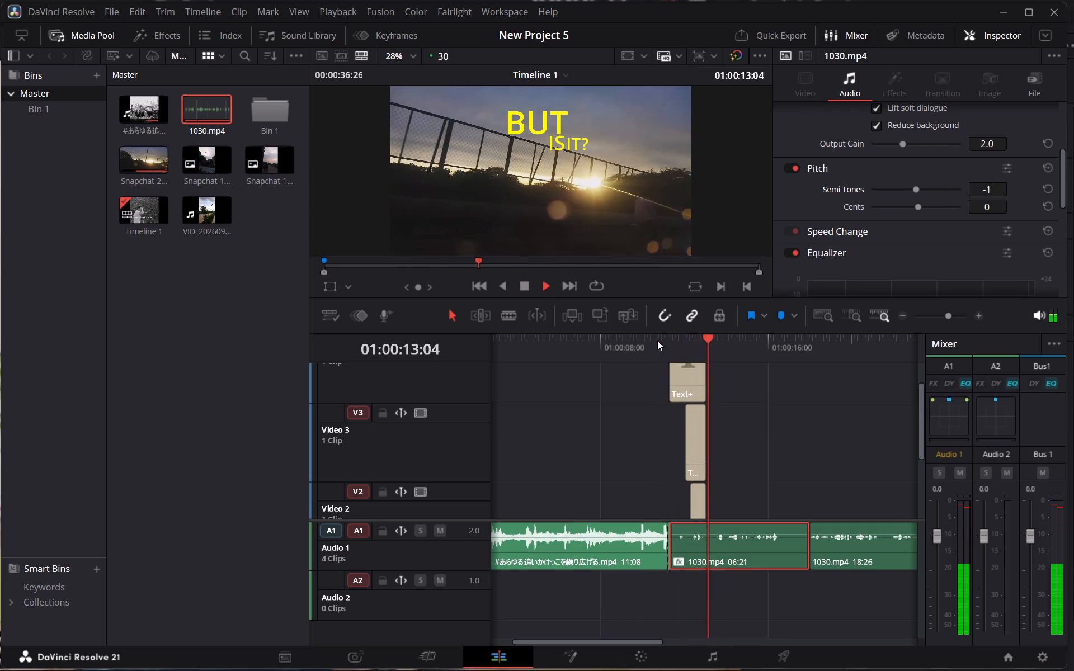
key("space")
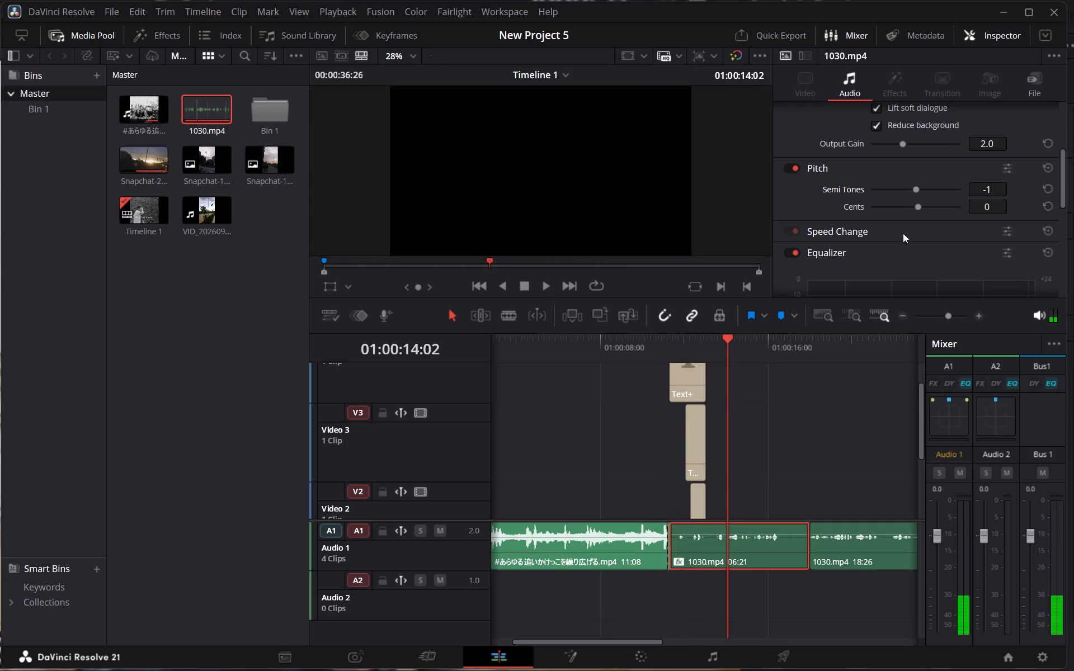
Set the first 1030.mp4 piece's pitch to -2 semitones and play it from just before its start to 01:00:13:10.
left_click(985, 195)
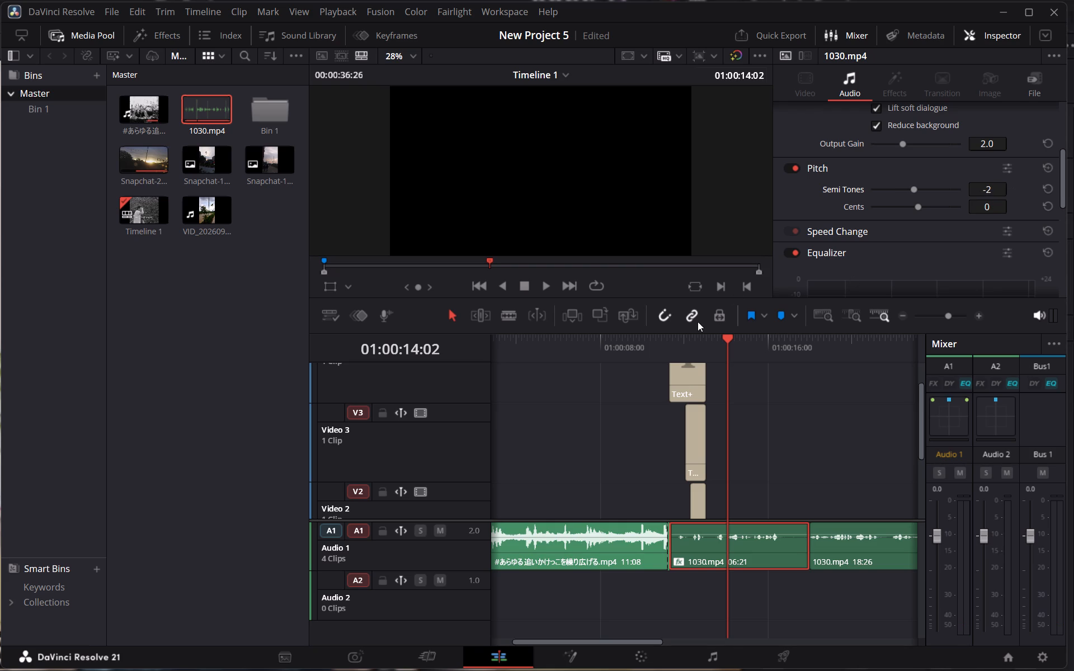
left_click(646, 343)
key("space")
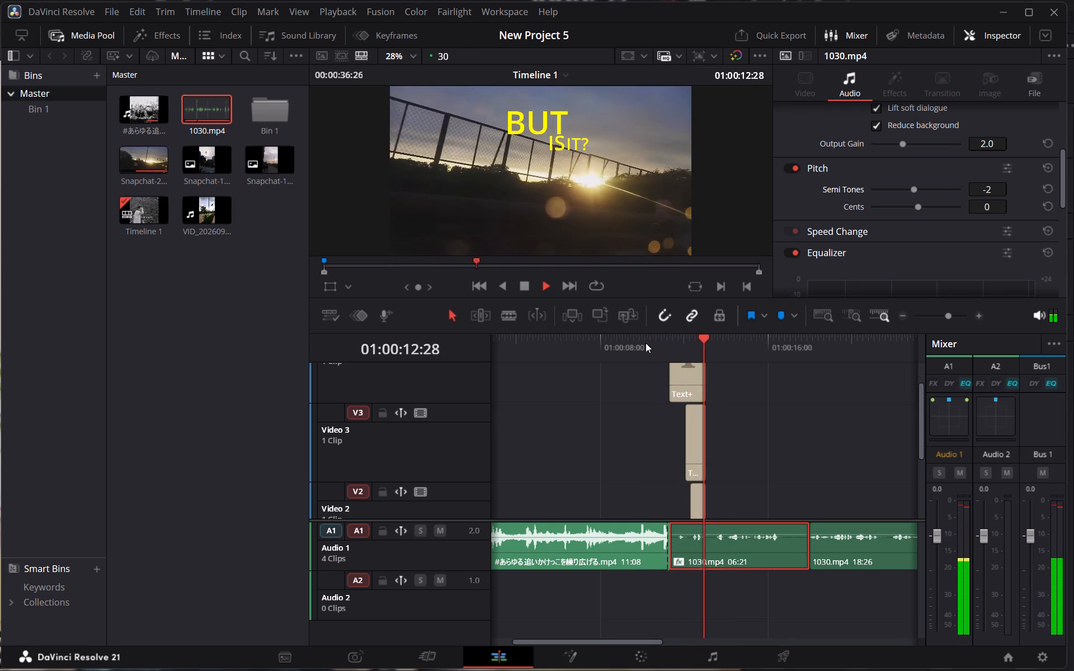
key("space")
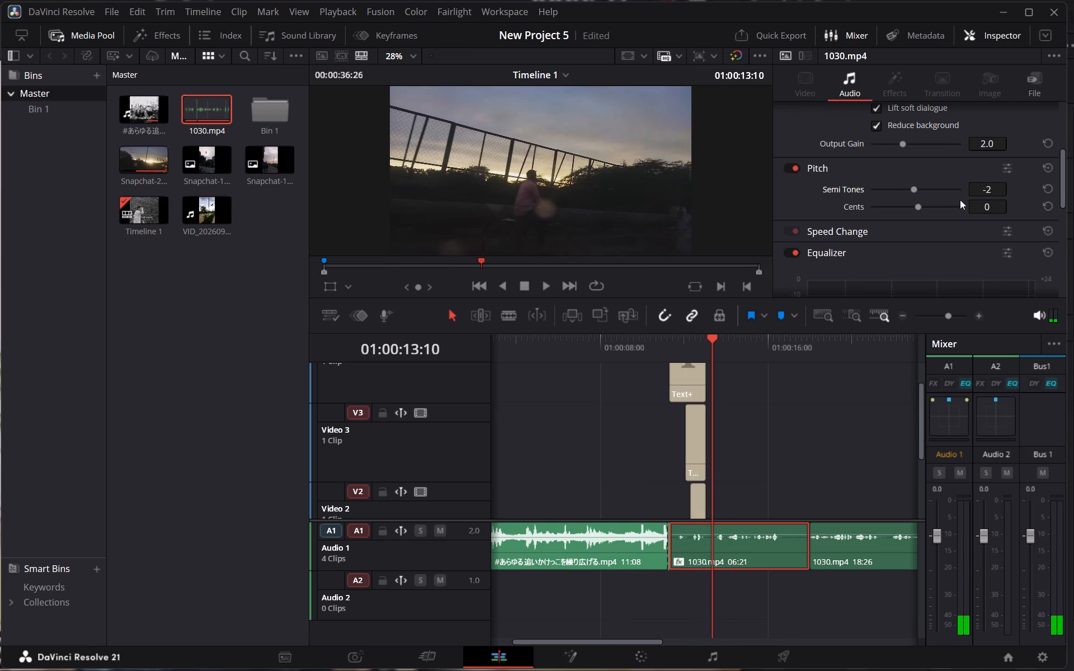
Set the pitch of the first 1030.mp4 audio piece to -1 semitone and play it from 01:00:10:09 to 01:00:13:04.
left_click(973, 191)
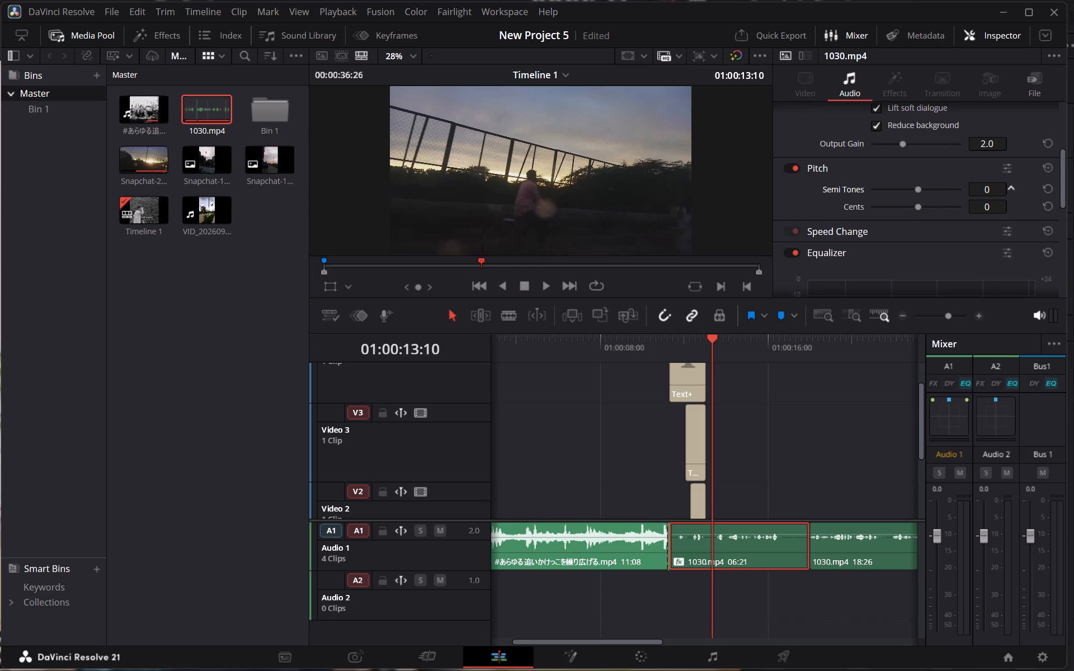
left_click(648, 345)
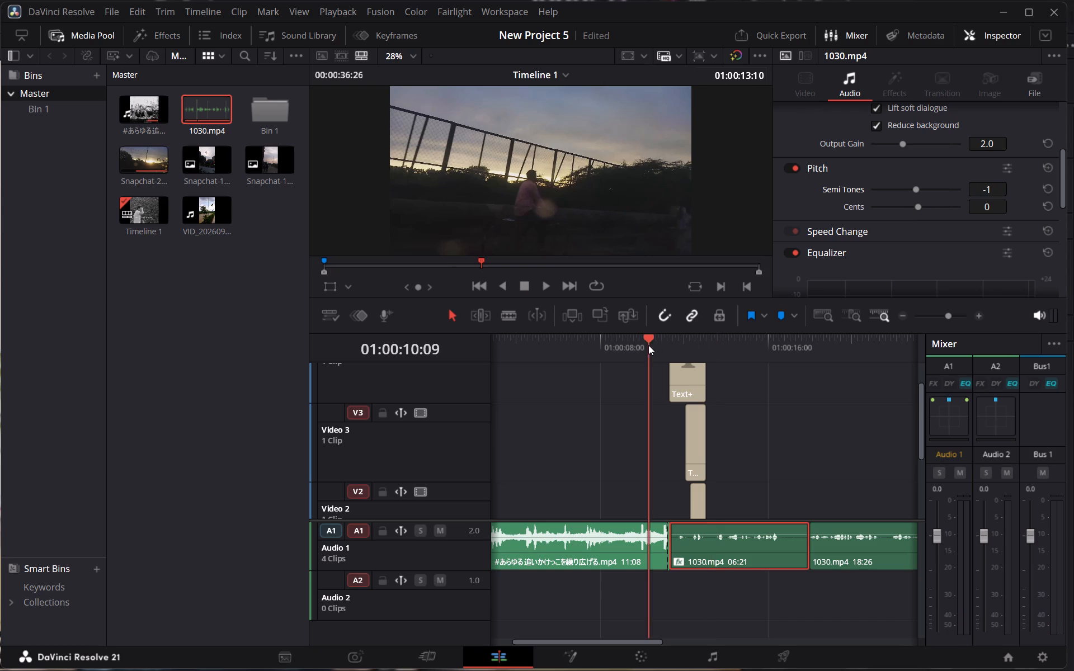
key("space")
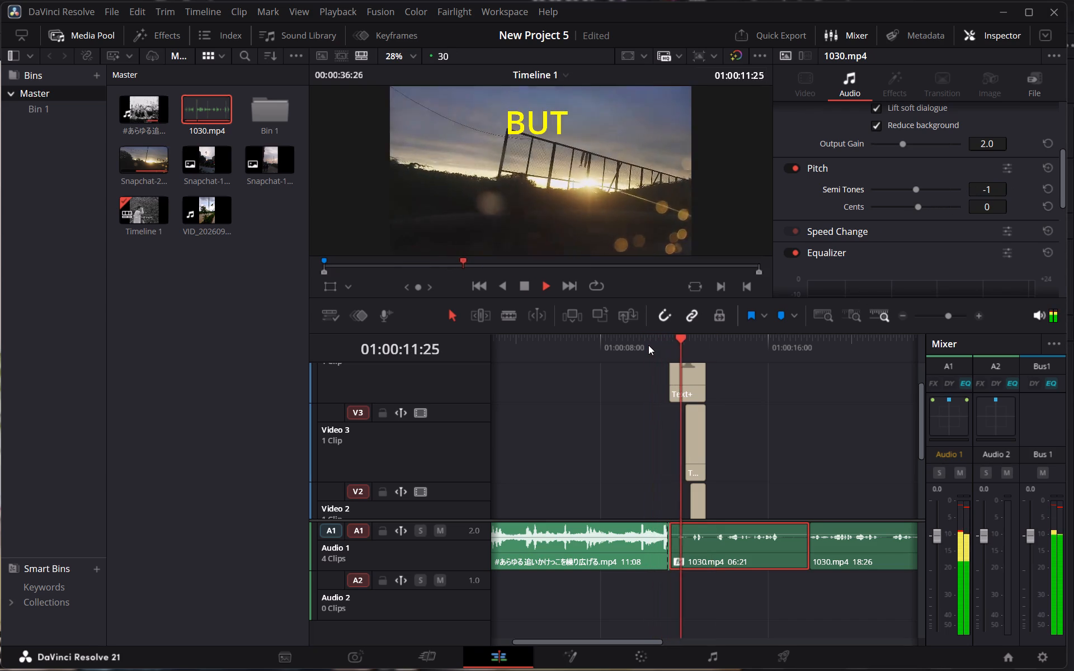
key("space")
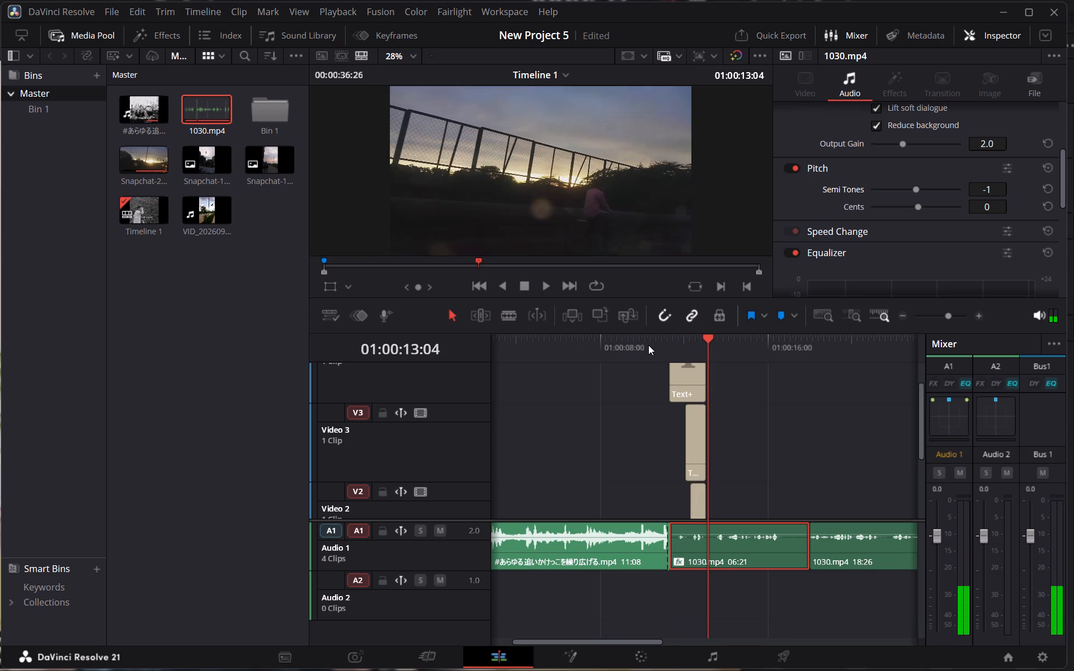
Switch back to the Class 14 tutorial in Chrome and resume watching the Pitch explanation from about 9:57.
left_click(388, 205)
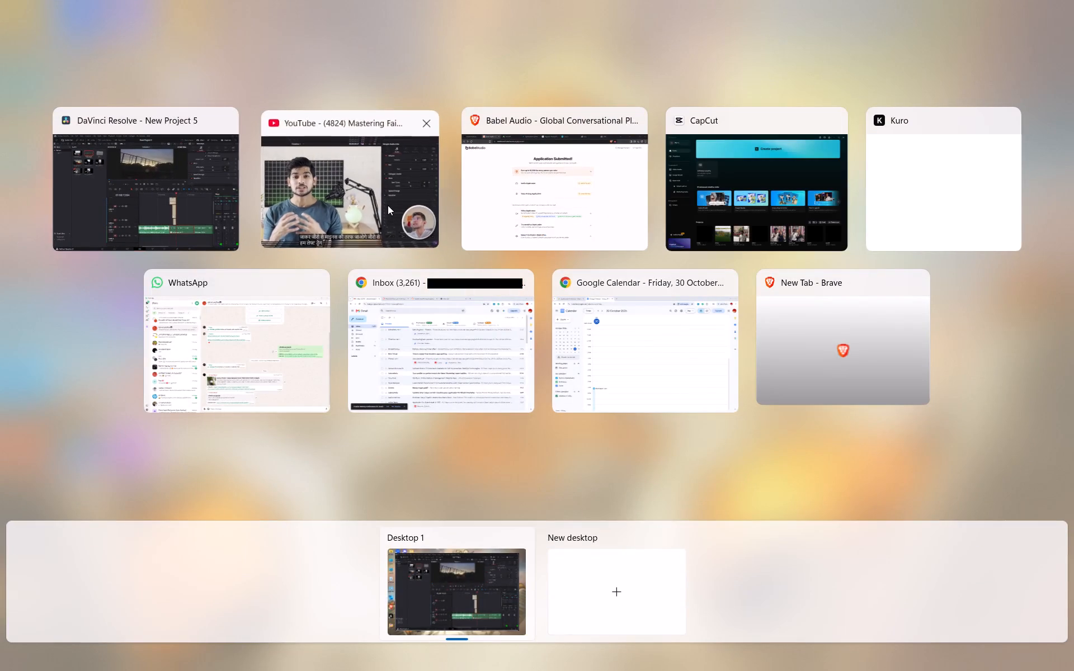
key("space")
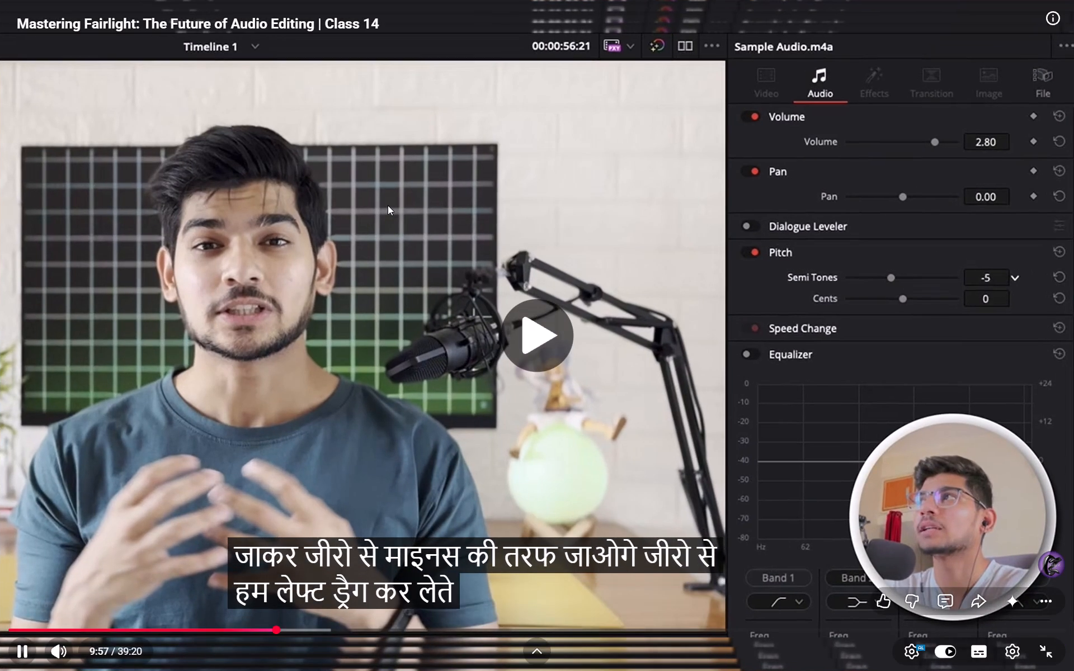
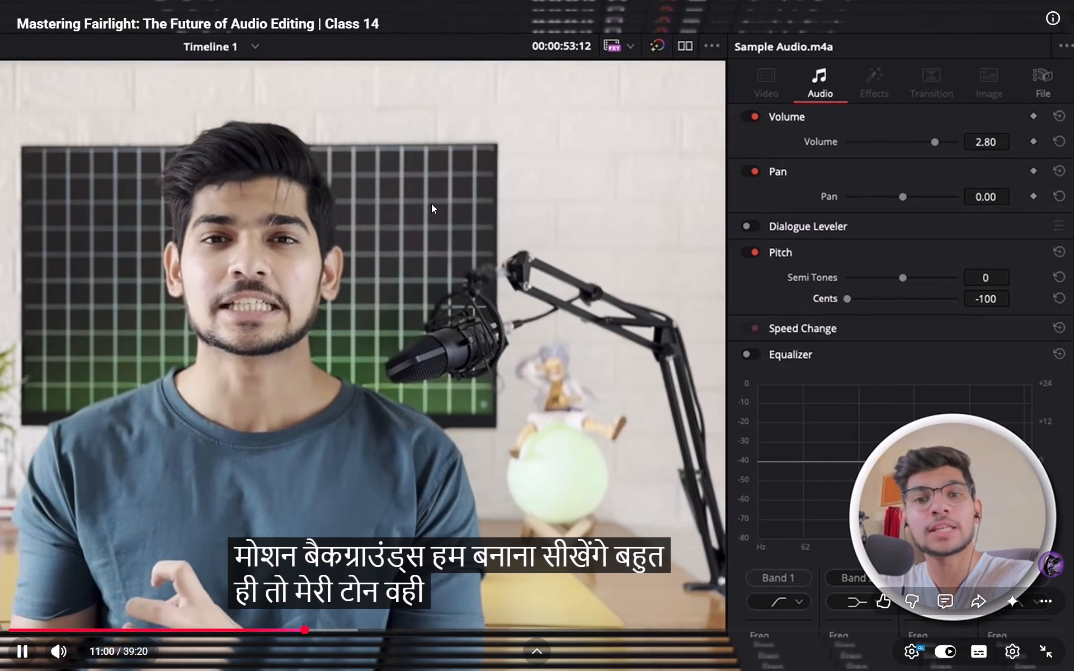
Pause the tutorial, then in DaVinci Resolve set the first 1030.mp4 piece's pitch cents to -100 and play from 01:00:08:29 to 01:00:16:09.
left_click(430, 239)
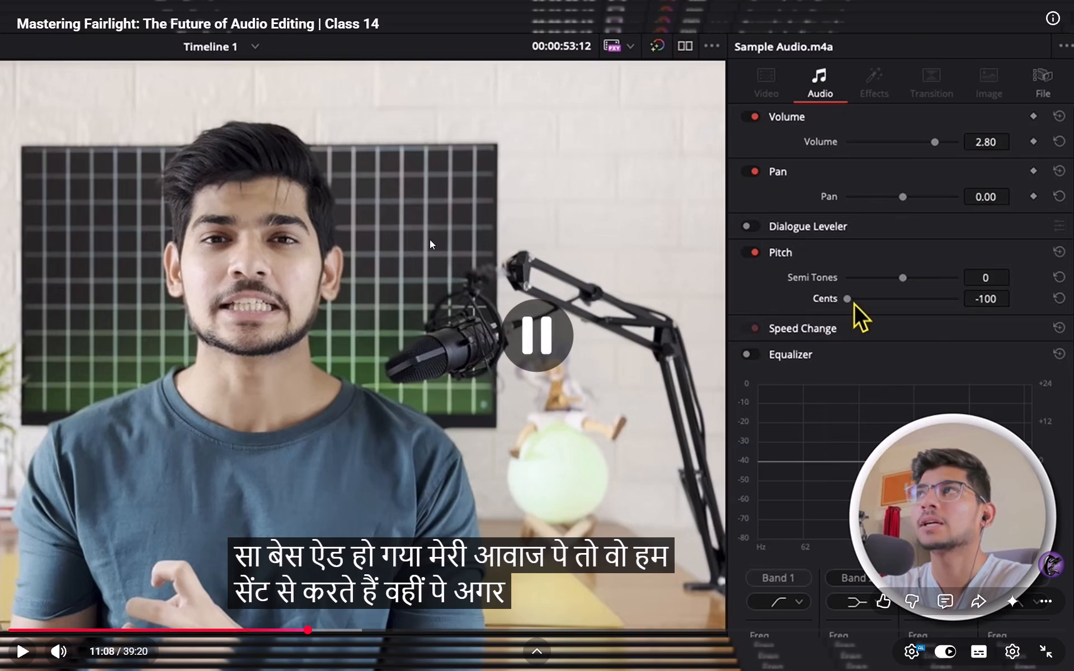
left_click(430, 239)
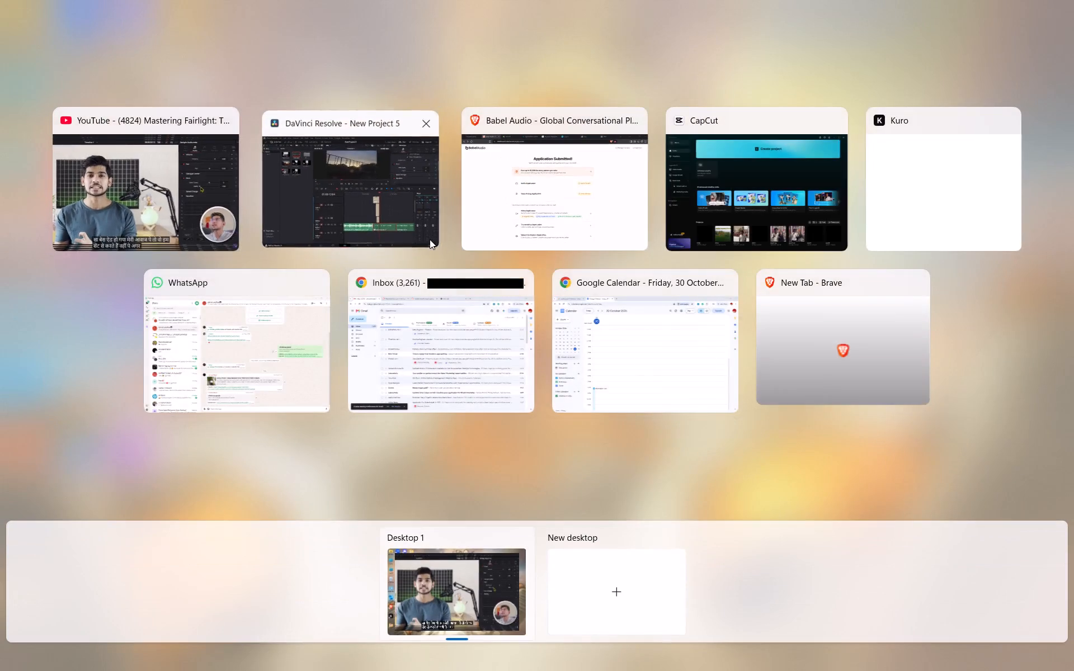
left_click_drag(921, 207, 841, 214)
left_click(620, 346)
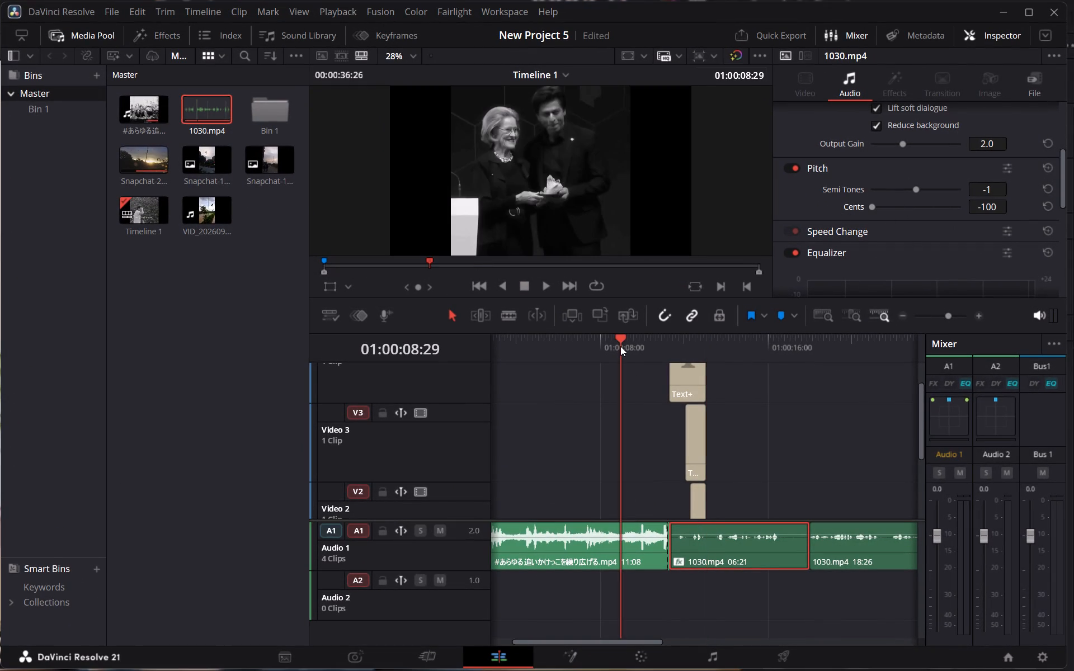
key("space")
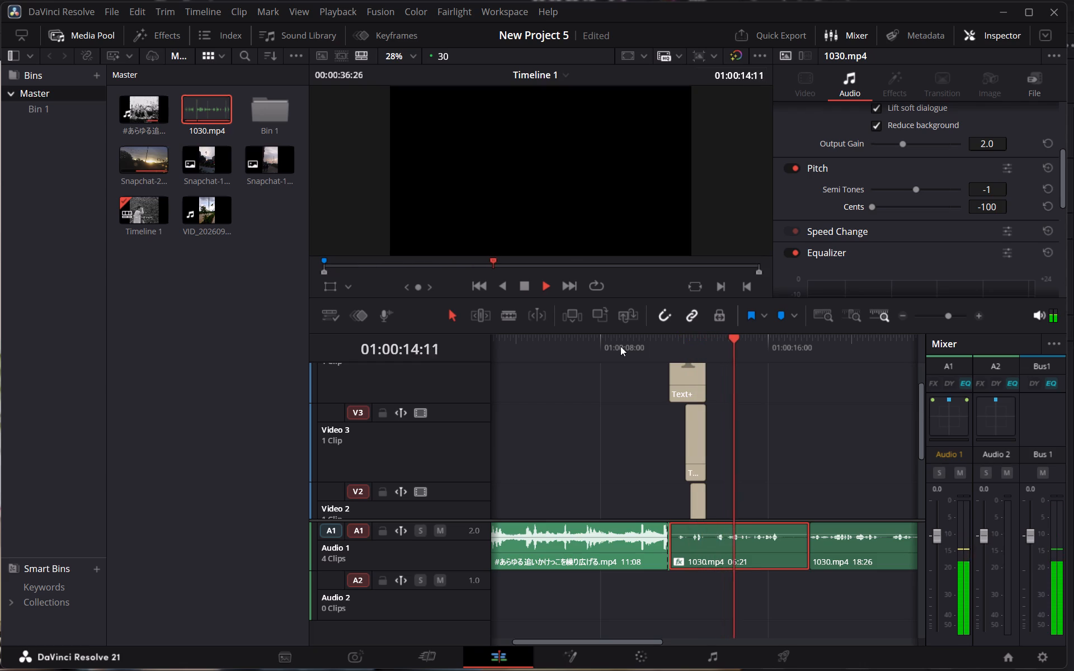
key("space")
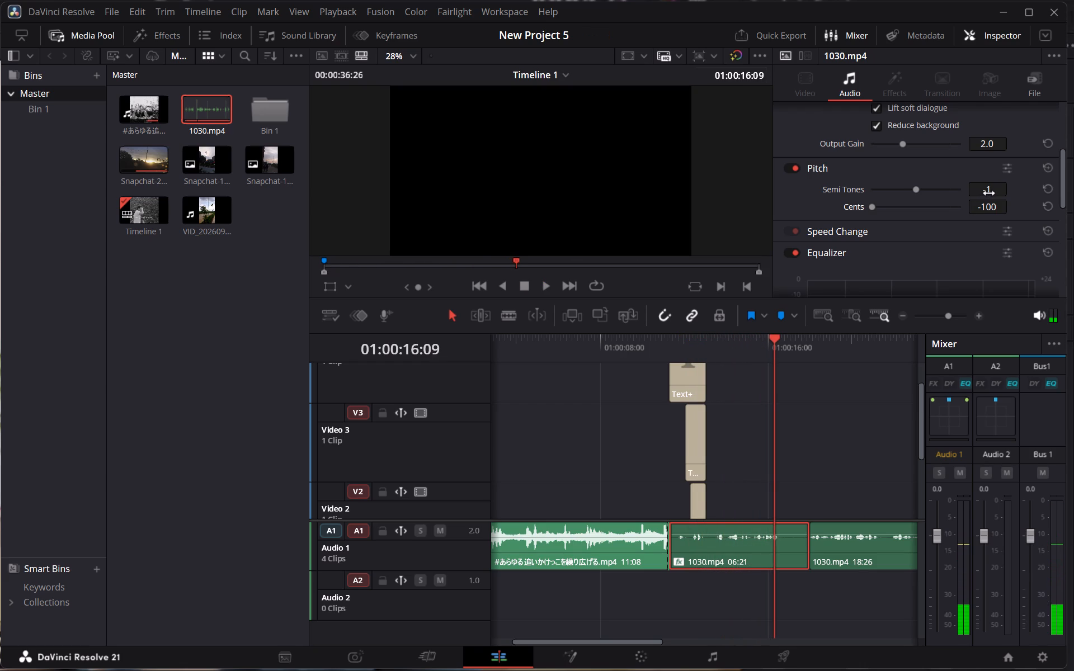
Reset the first 1030.mp4 piece's semitones to 0 and play it from before its start to 01:00:19:06, then return the playhead to 01:00:10:20.
double_click(850, 183)
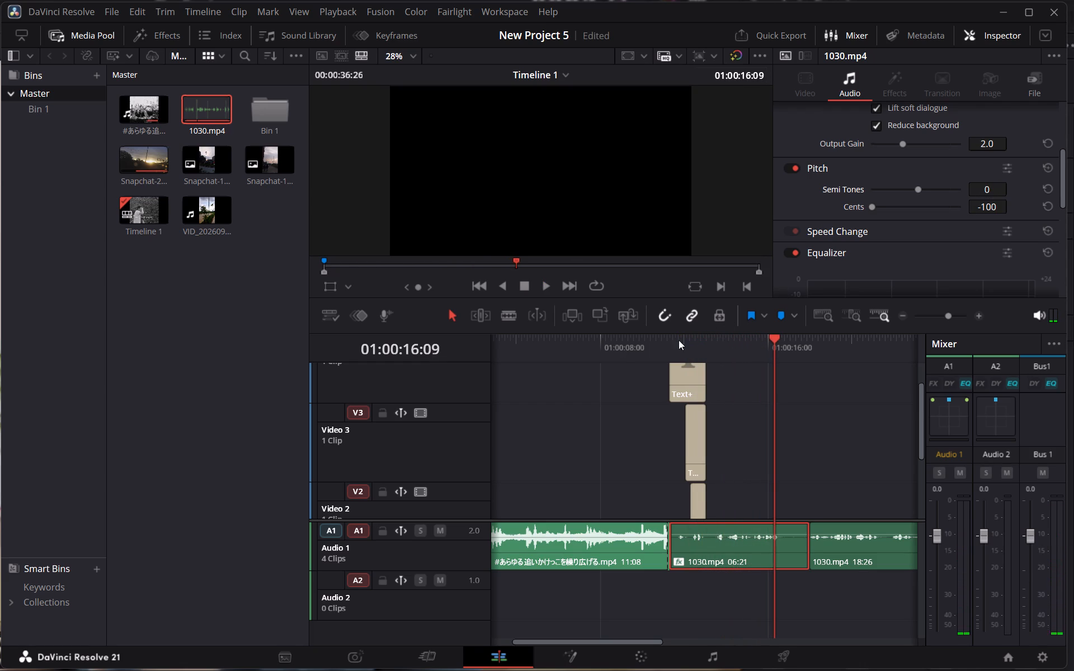
double_click(632, 357)
key("space")
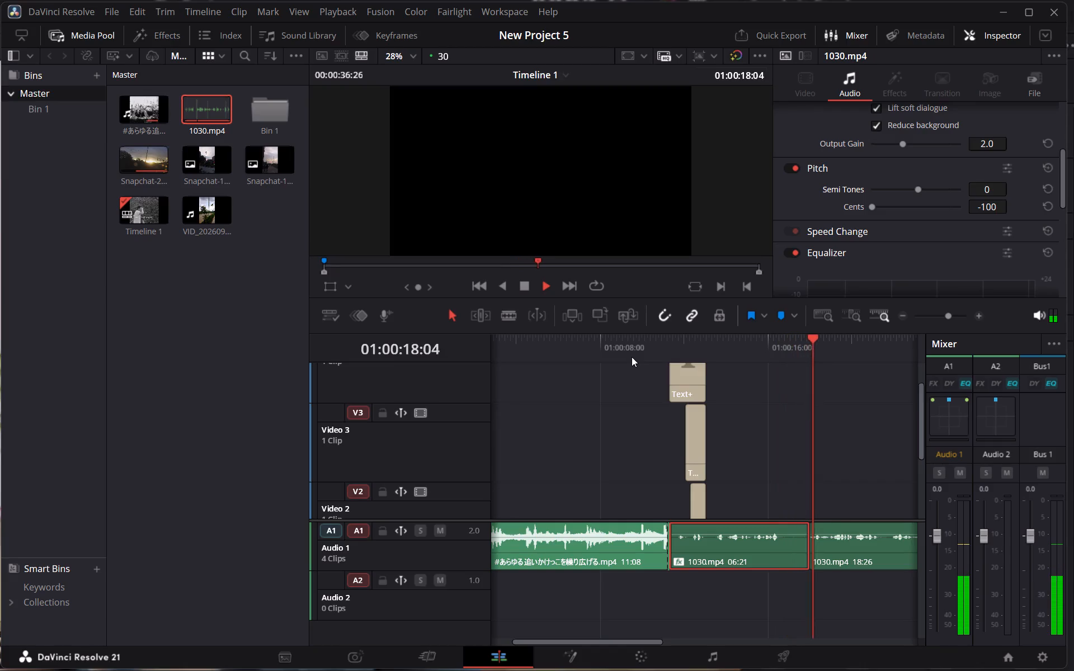
key("space")
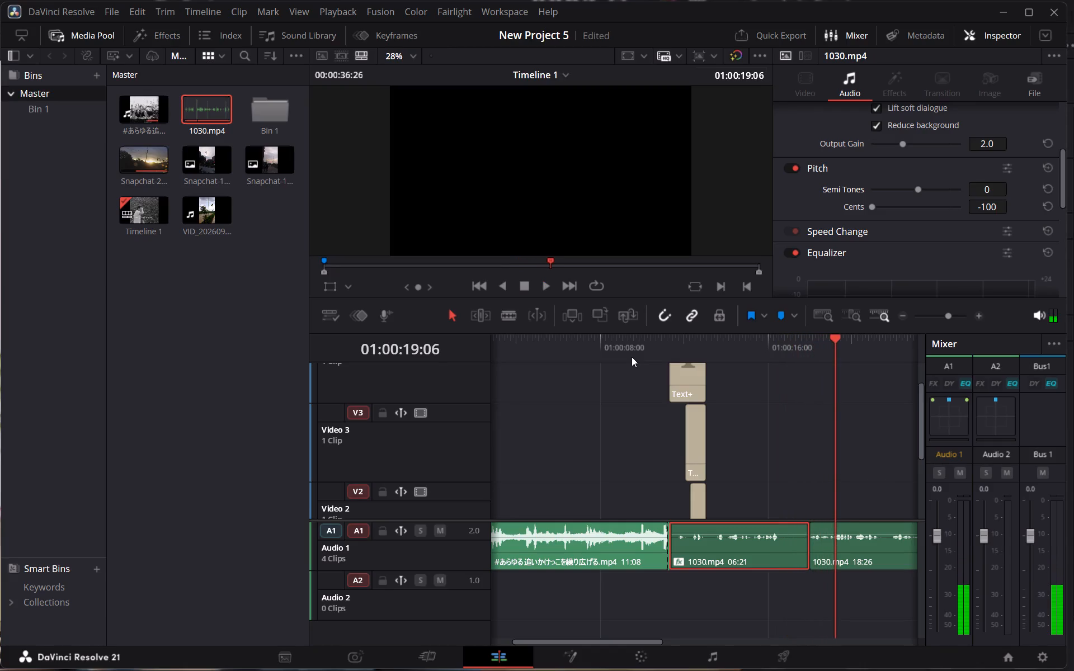
left_click(656, 347)
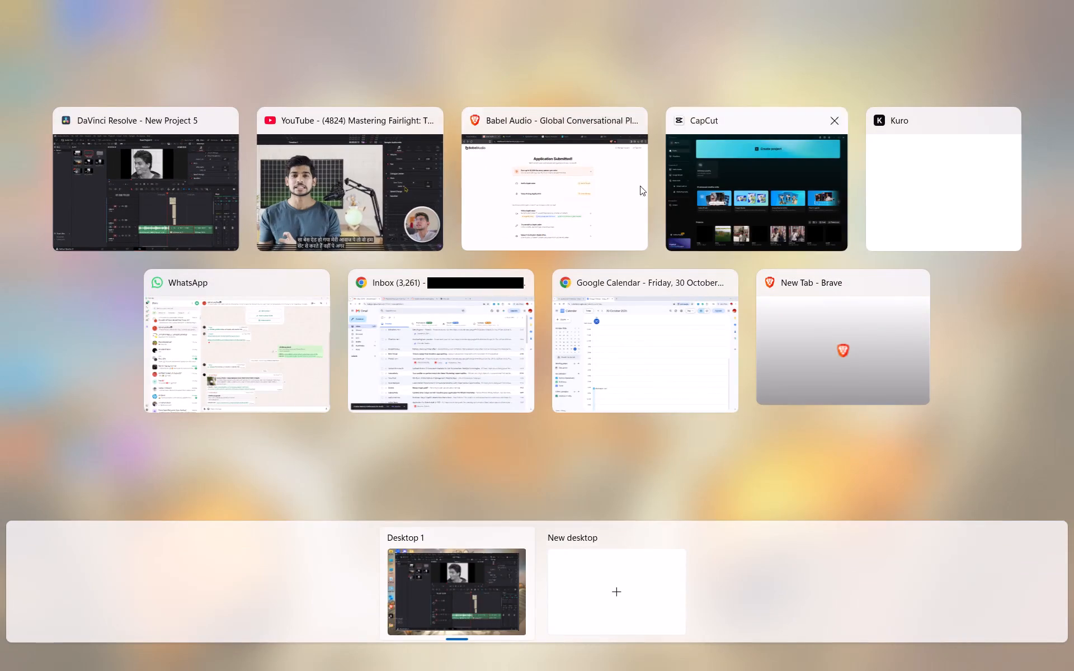
Switch to the Class 14 tutorial in Chrome, resume watching from 11:08 and pause at the advertisement.
left_click(394, 201)
key("space")
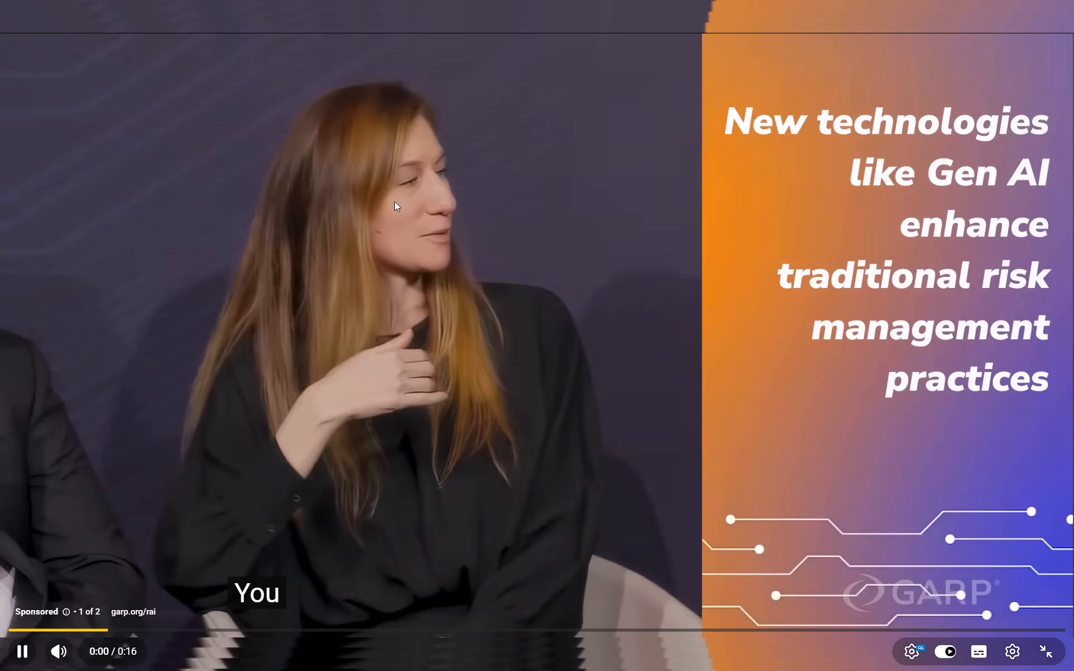
key("space")
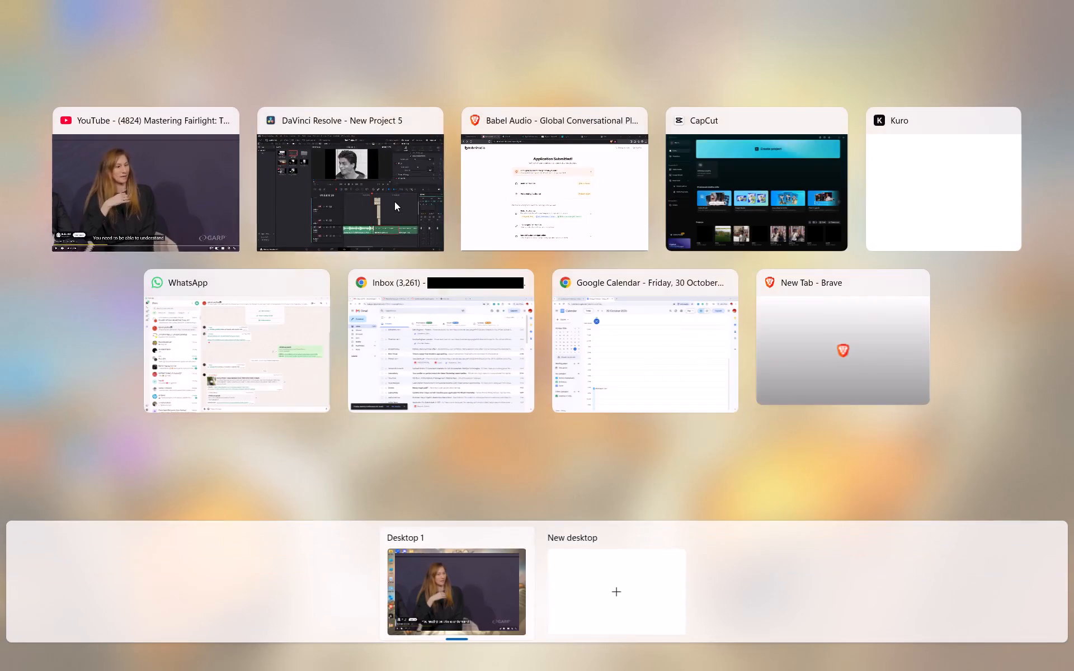
Switch back to DaVinci Resolve and examine the Equalizer settings of the Audio 1 music clip and the first 1030.mp4 piece.
left_click(394, 201)
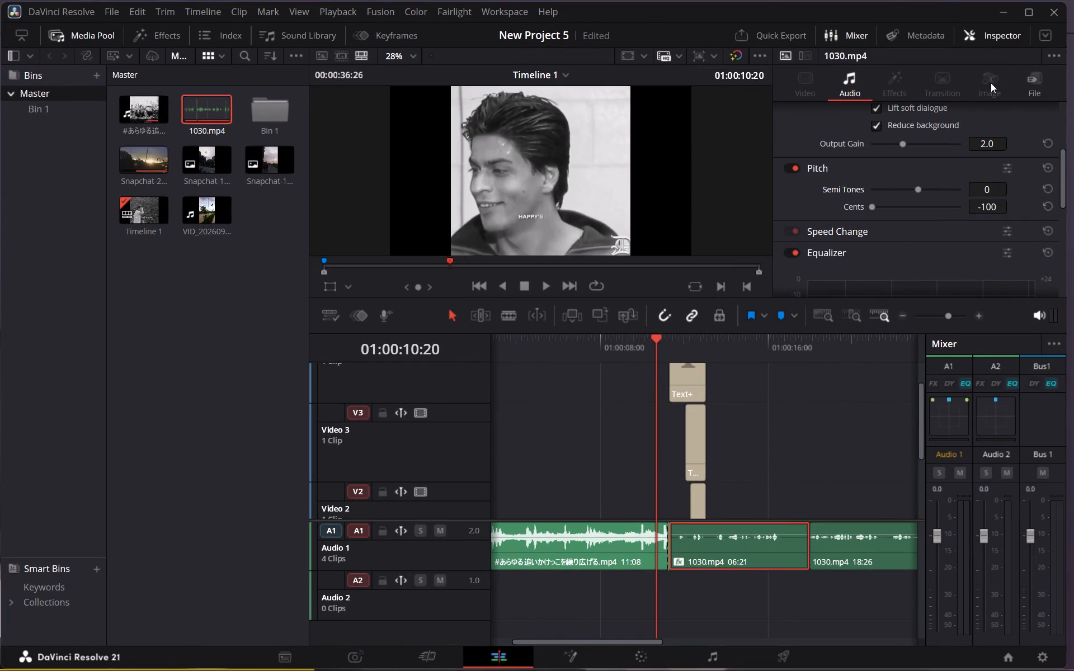
scroll(884, 175, "up", 2)
scroll(884, 175, "down", 2)
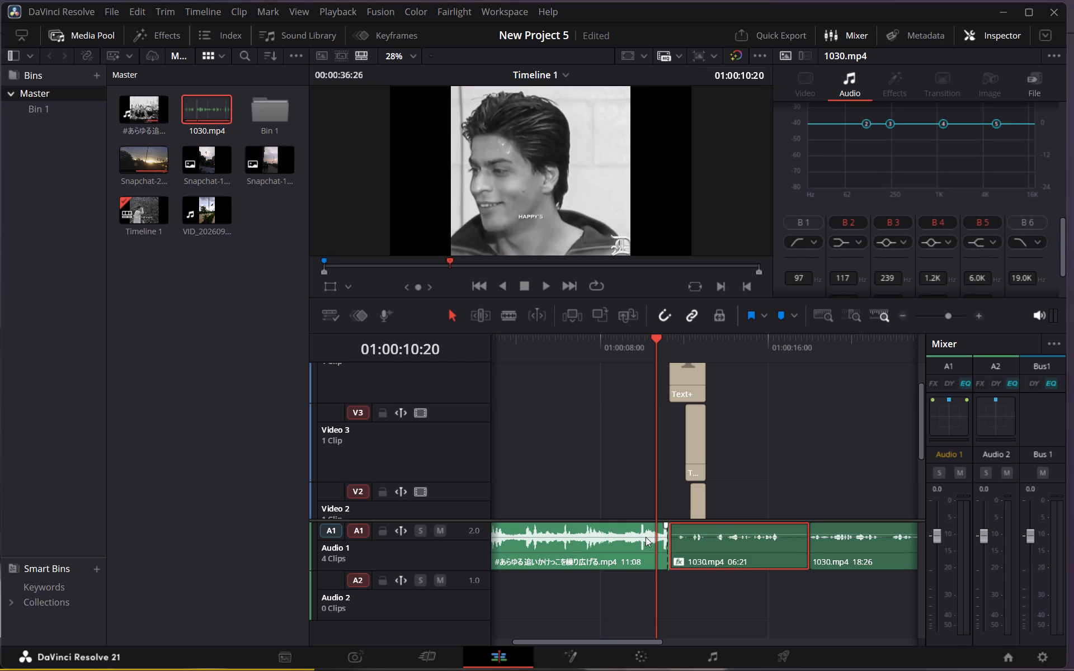
left_click(643, 537)
left_click(731, 533)
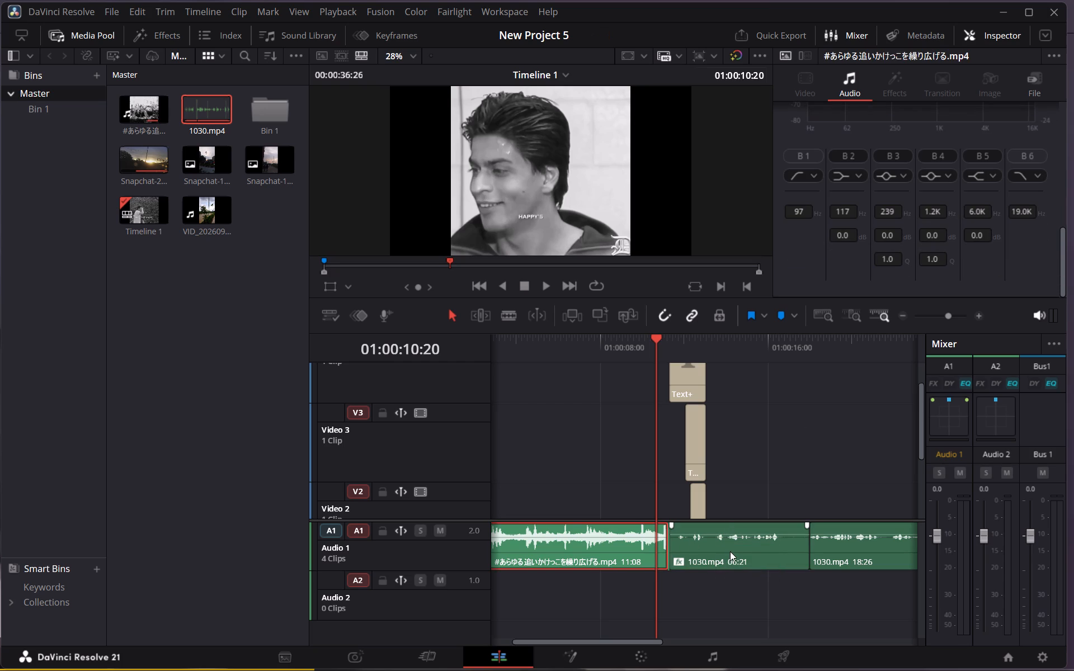
left_click(730, 551)
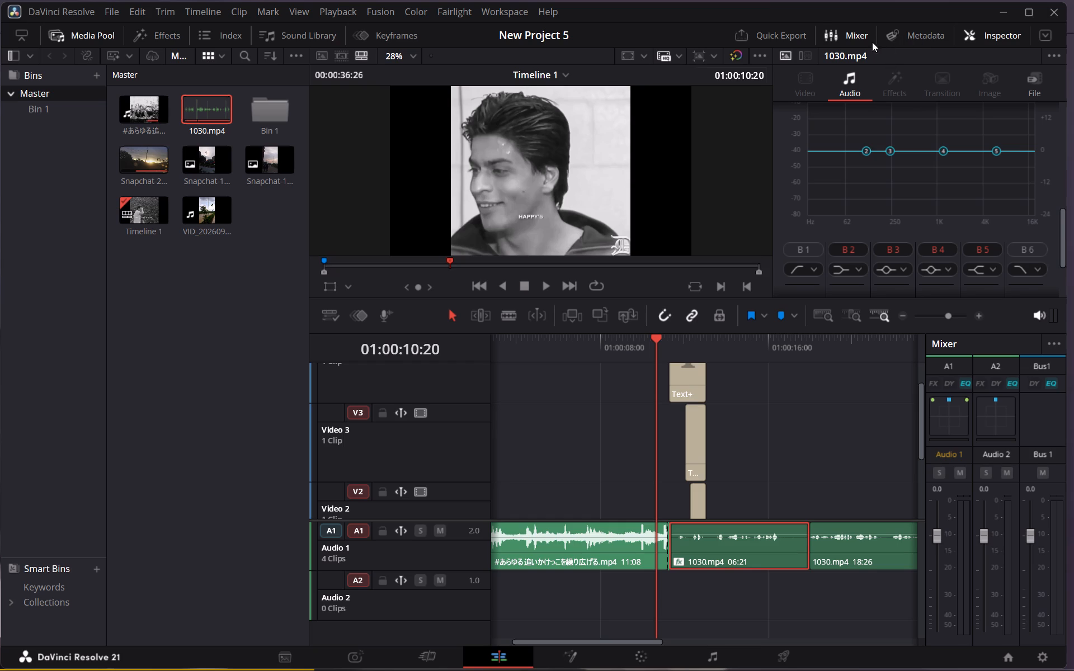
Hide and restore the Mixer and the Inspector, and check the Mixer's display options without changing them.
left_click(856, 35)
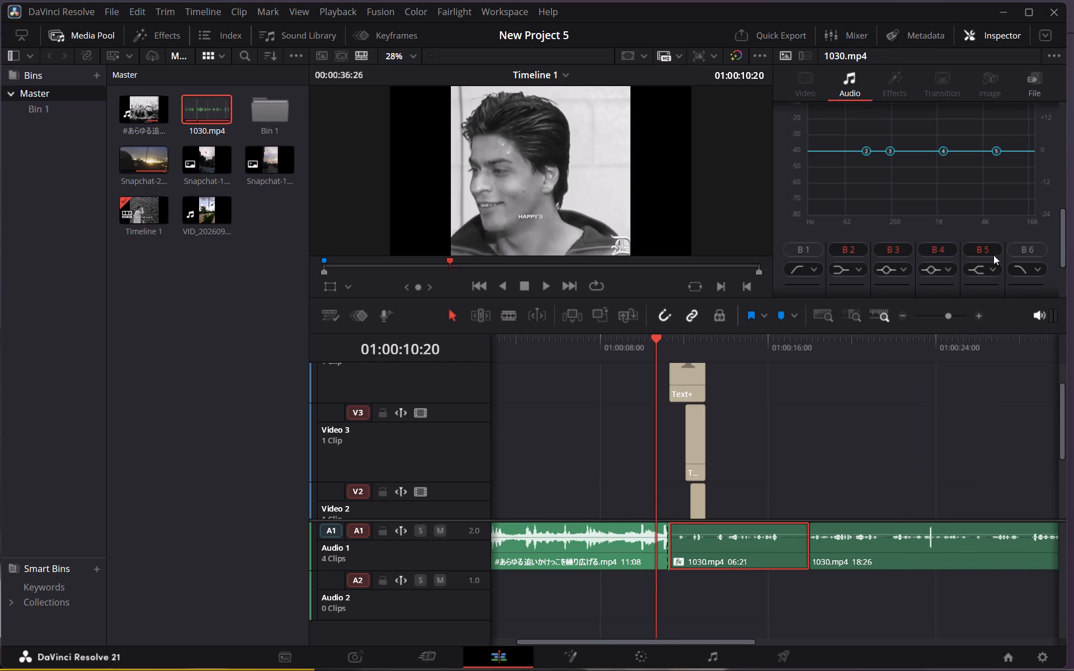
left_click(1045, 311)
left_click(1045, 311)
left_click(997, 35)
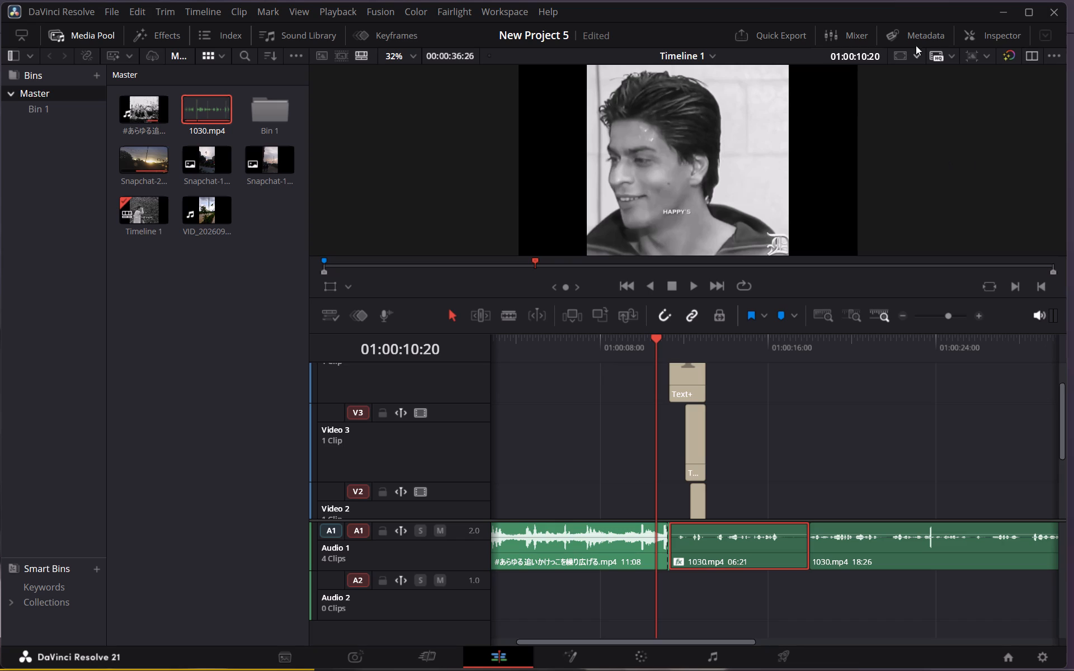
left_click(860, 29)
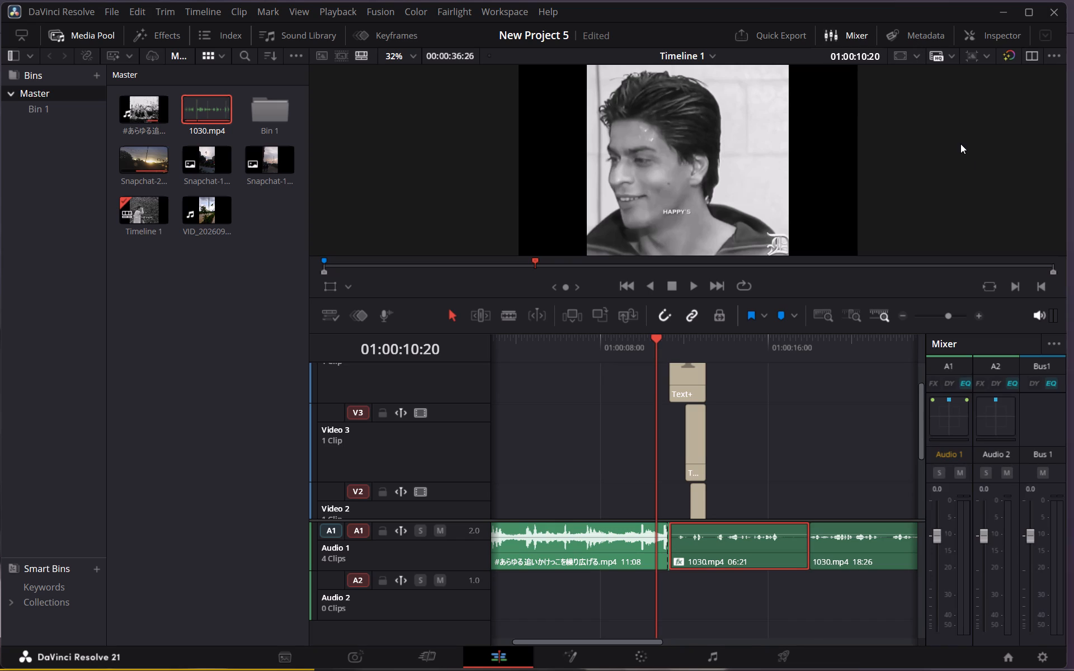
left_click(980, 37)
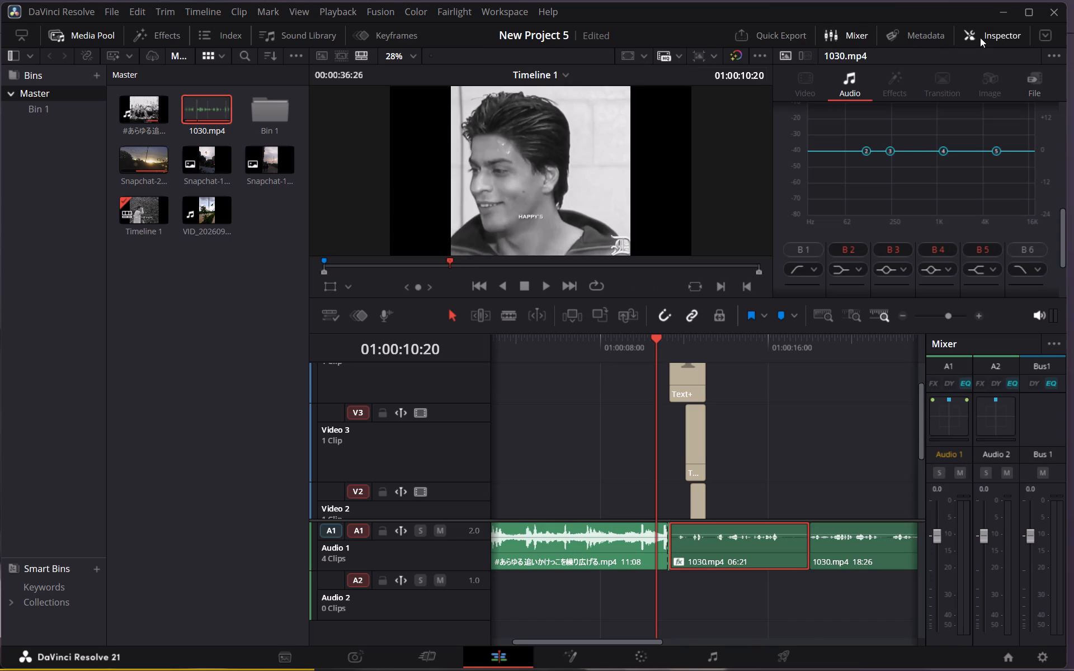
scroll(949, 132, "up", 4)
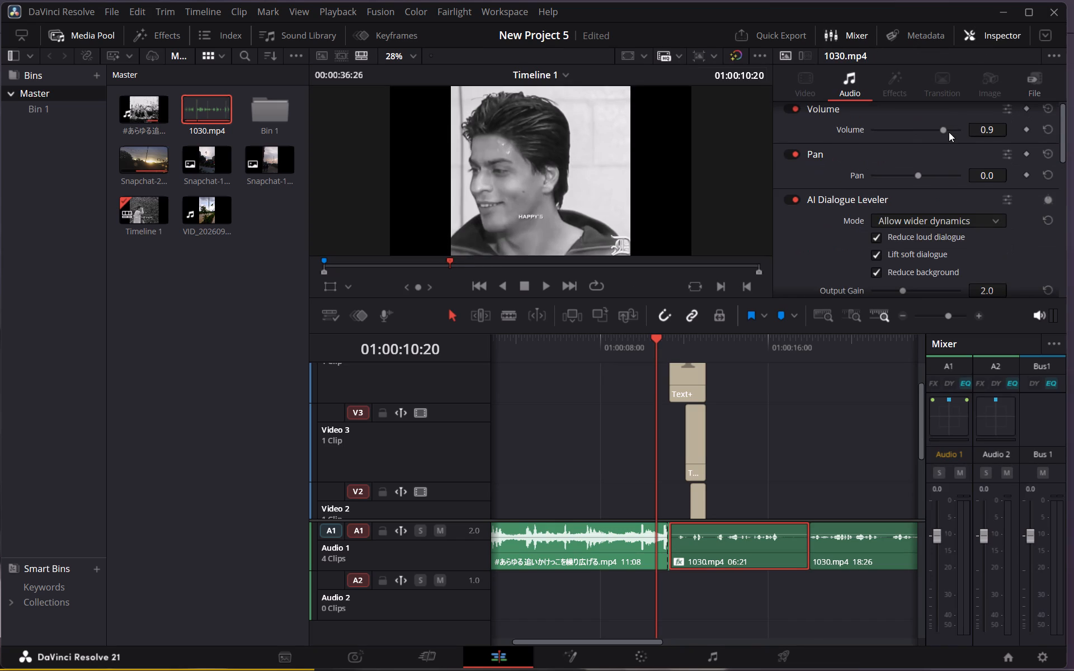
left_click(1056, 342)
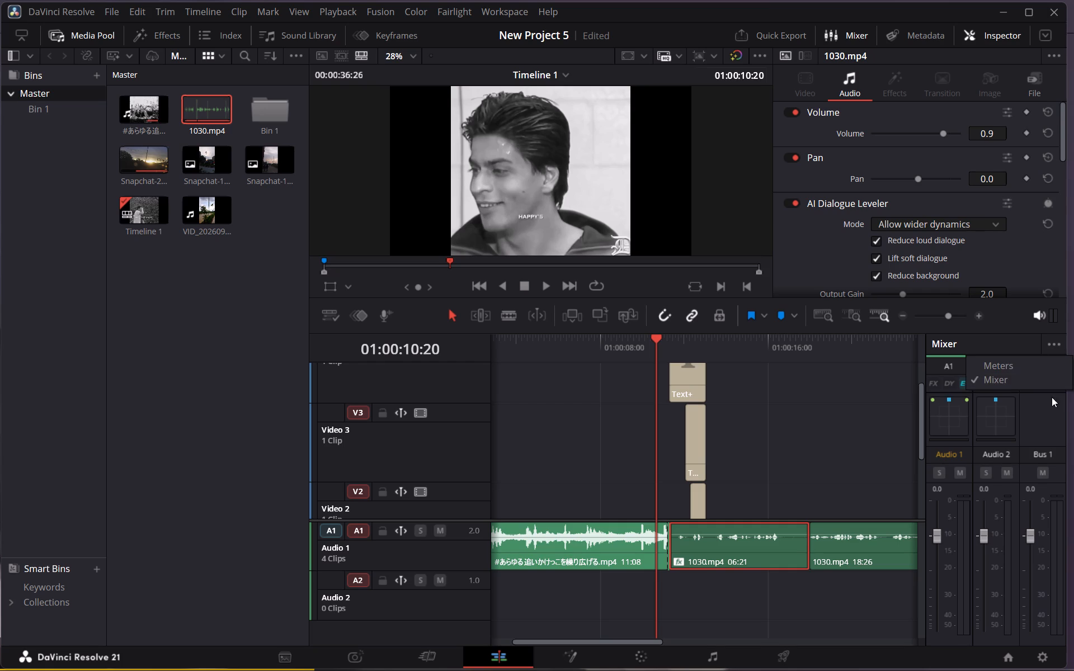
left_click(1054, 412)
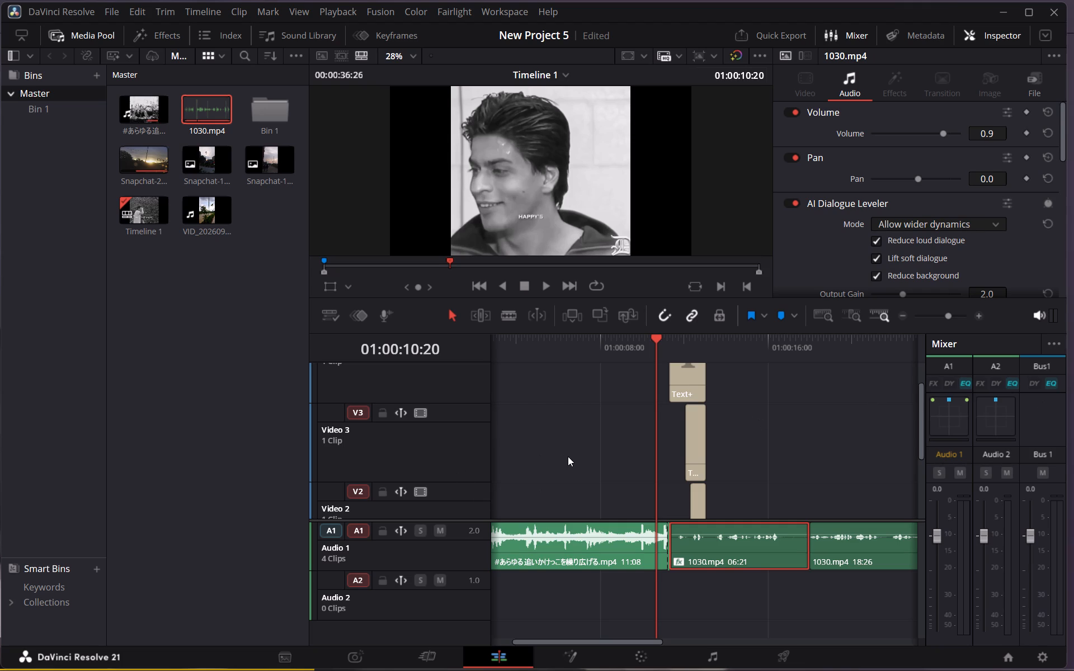
Switch to the Class 14 tutorial in Chrome, resume playback and skip the advertisement.
left_click(420, 221)
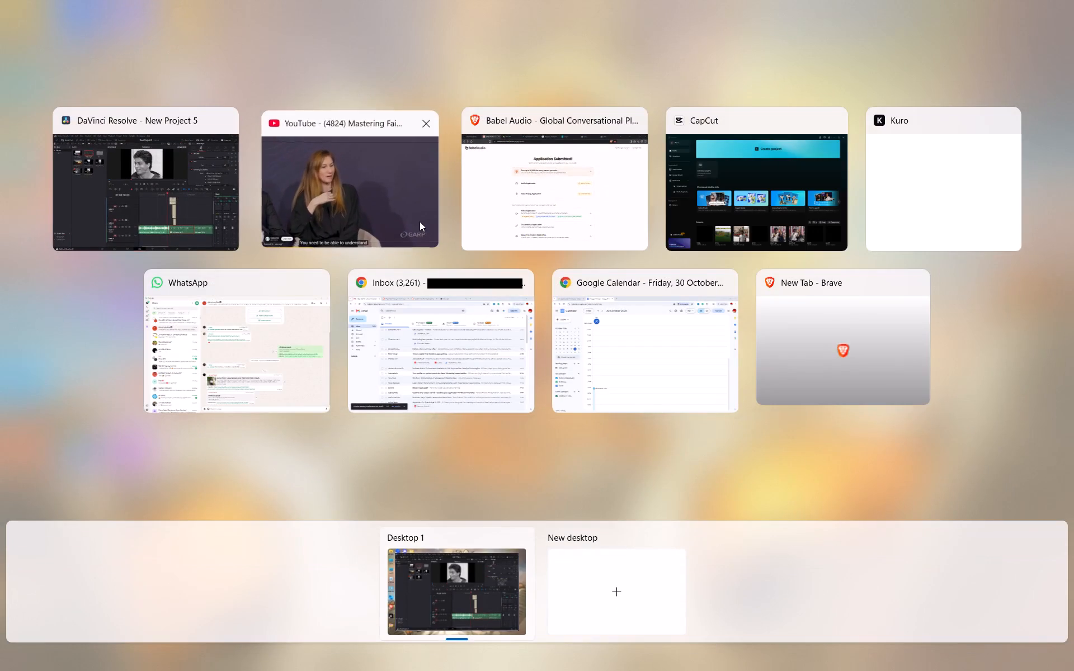
key("space")
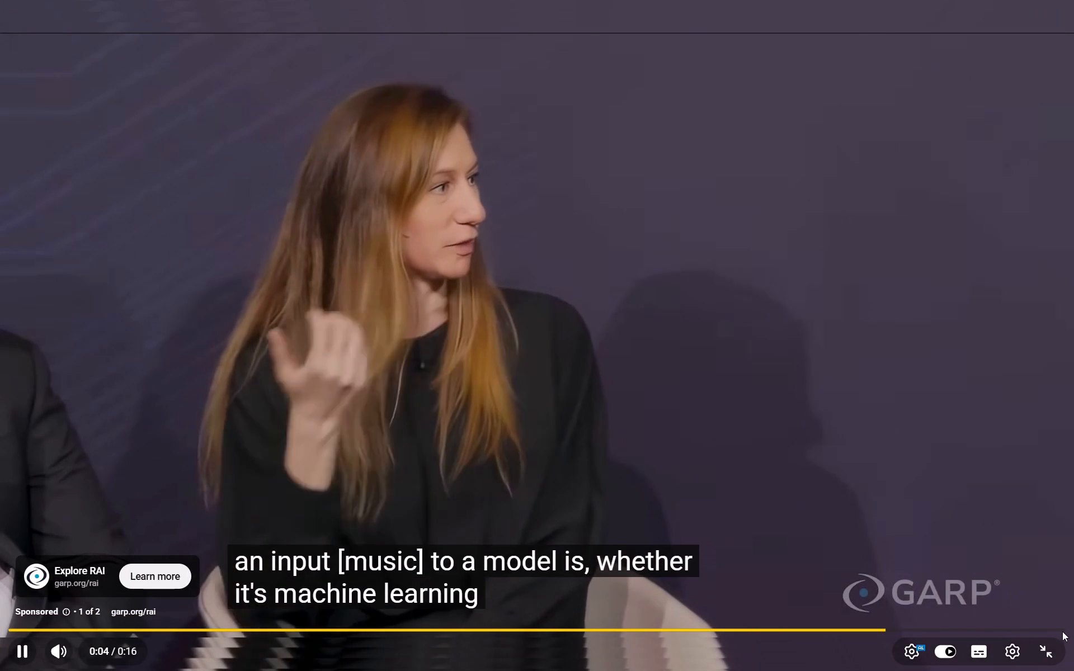
left_click(1044, 610)
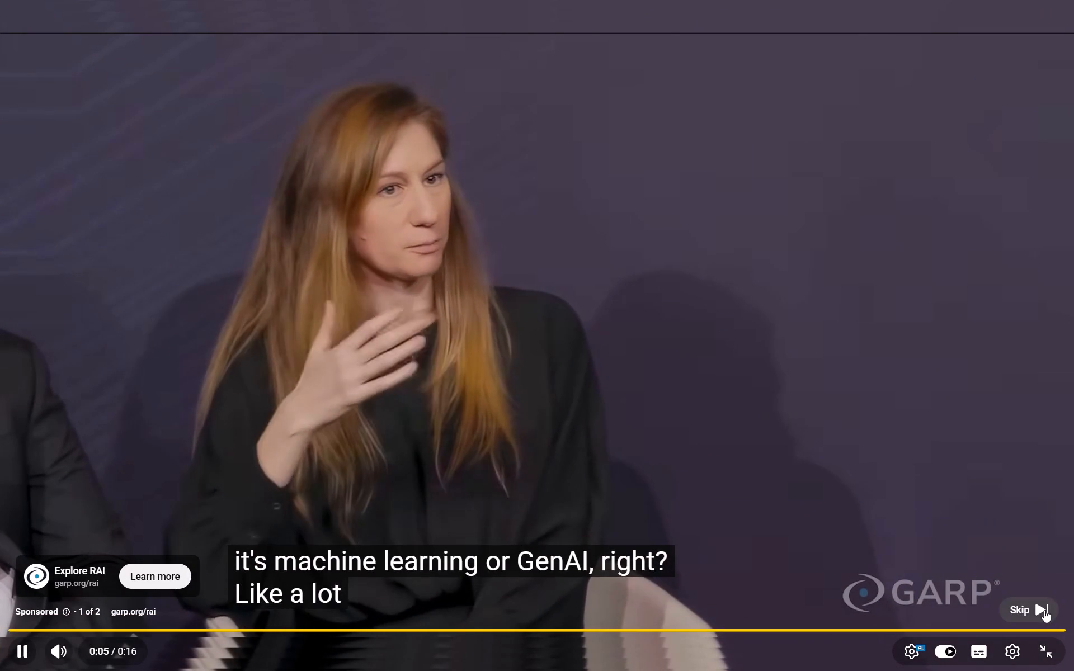
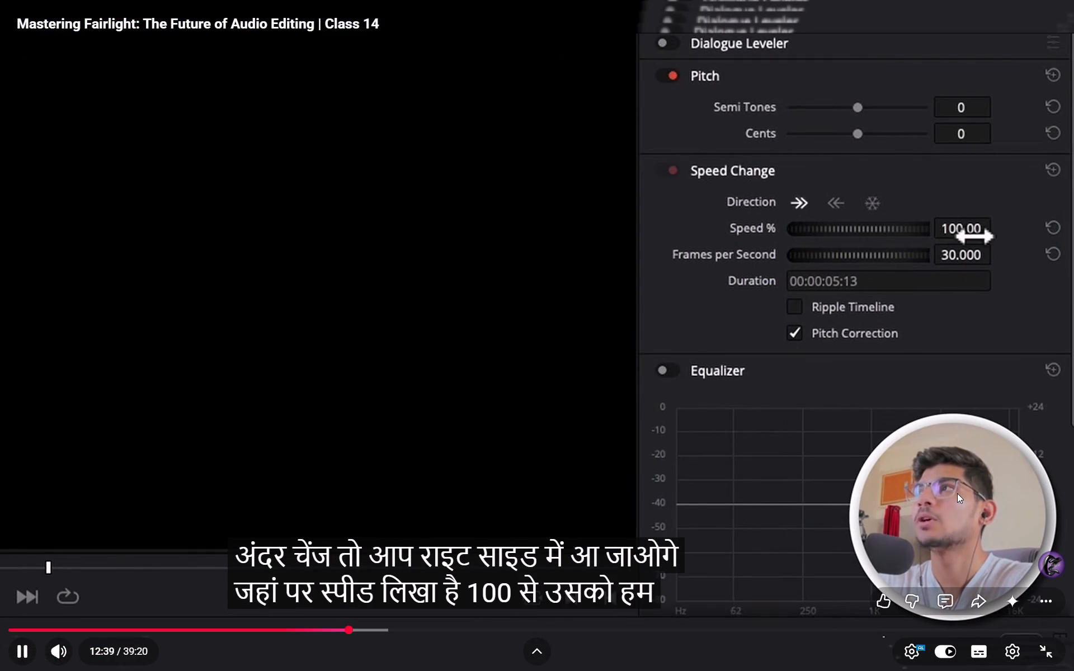
Watch the Class 14 tutorial's Speed Change demonstration, toggling full screen off and on, and pause it around 12:58.
key("f")
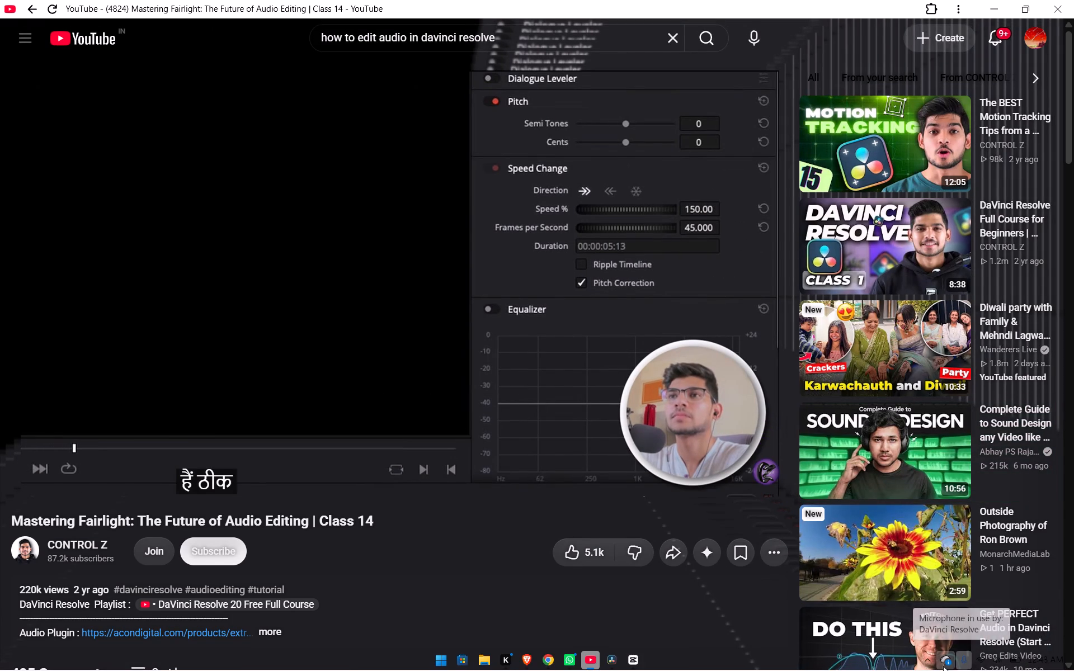
key("f")
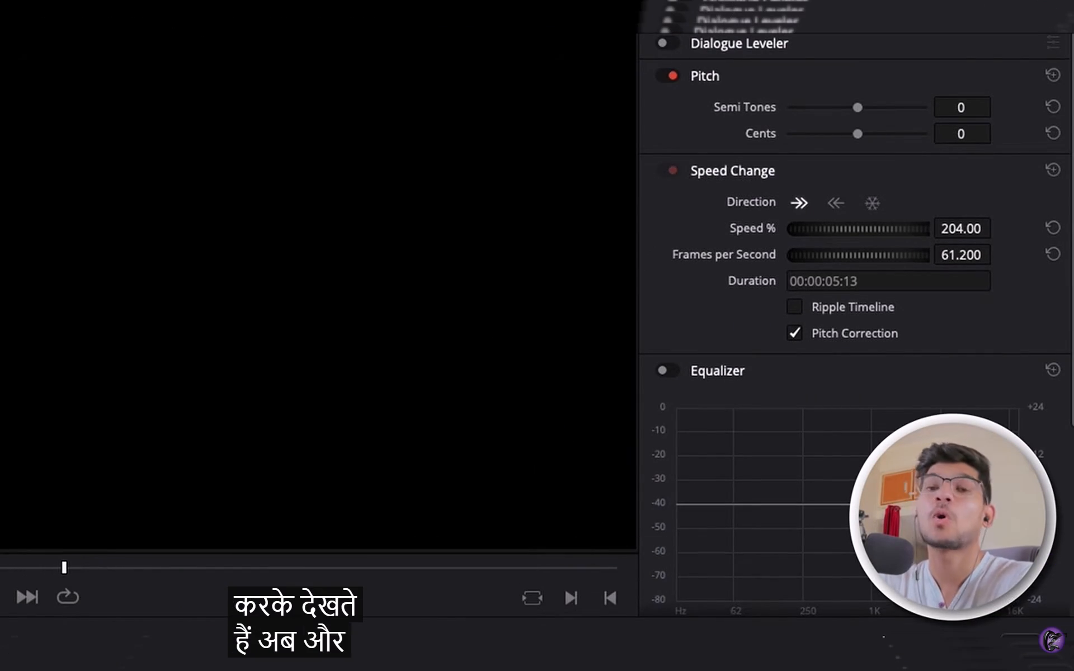
left_click(519, 337)
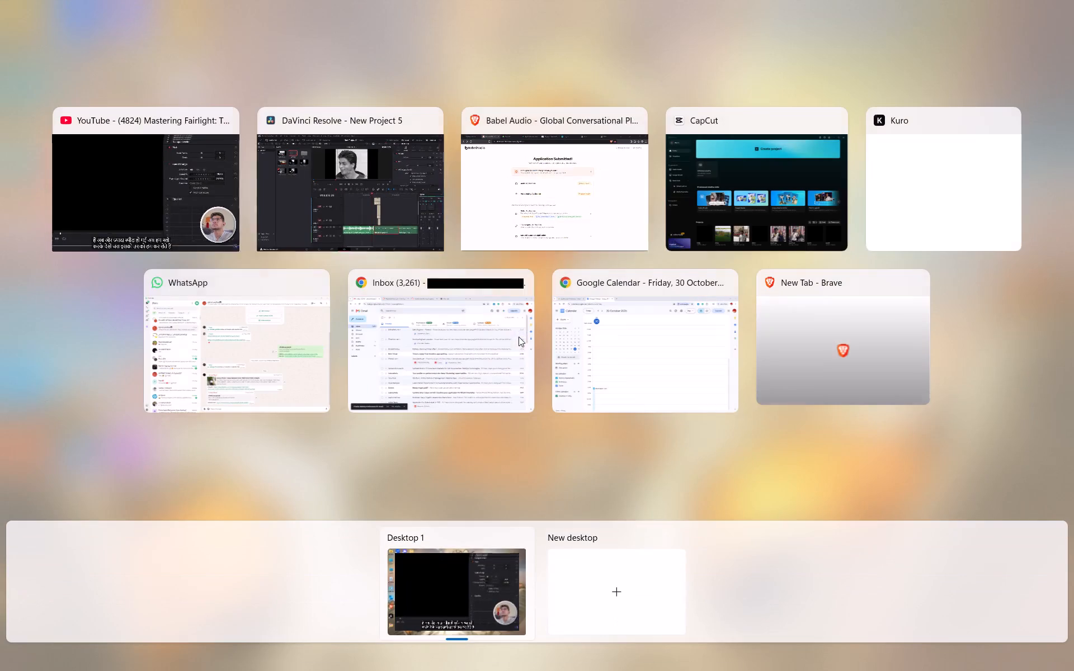
Switch to DaVinci Resolve and play Timeline 1 from within the Audio 1 music clip through the first 1030.mp4 piece, stopping in the second.
left_click(384, 220)
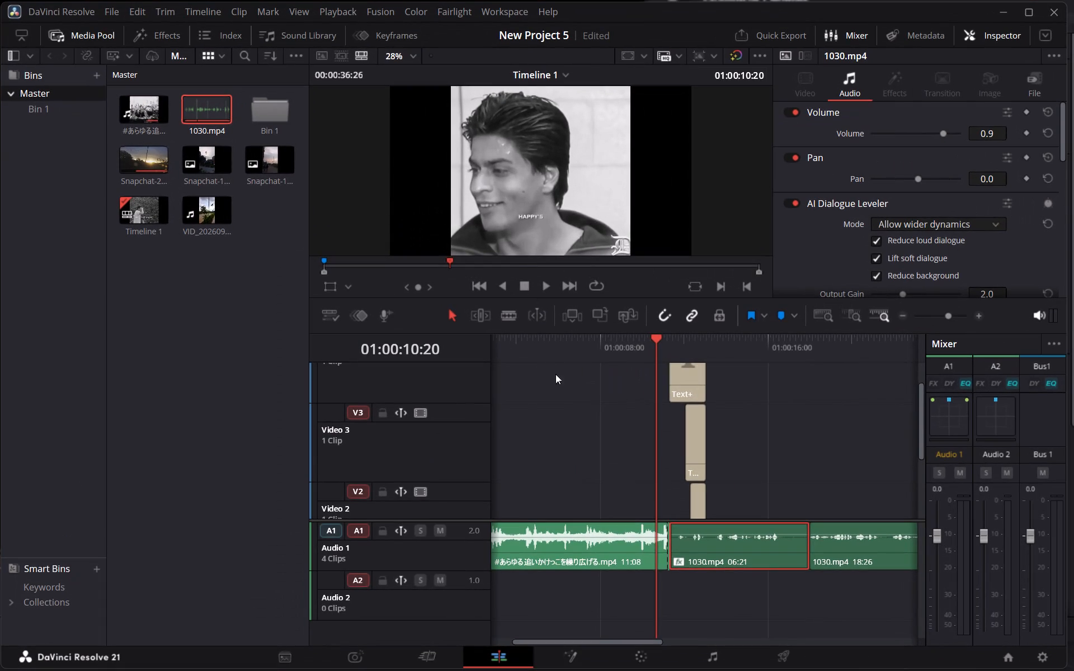
left_click(508, 337)
key("space")
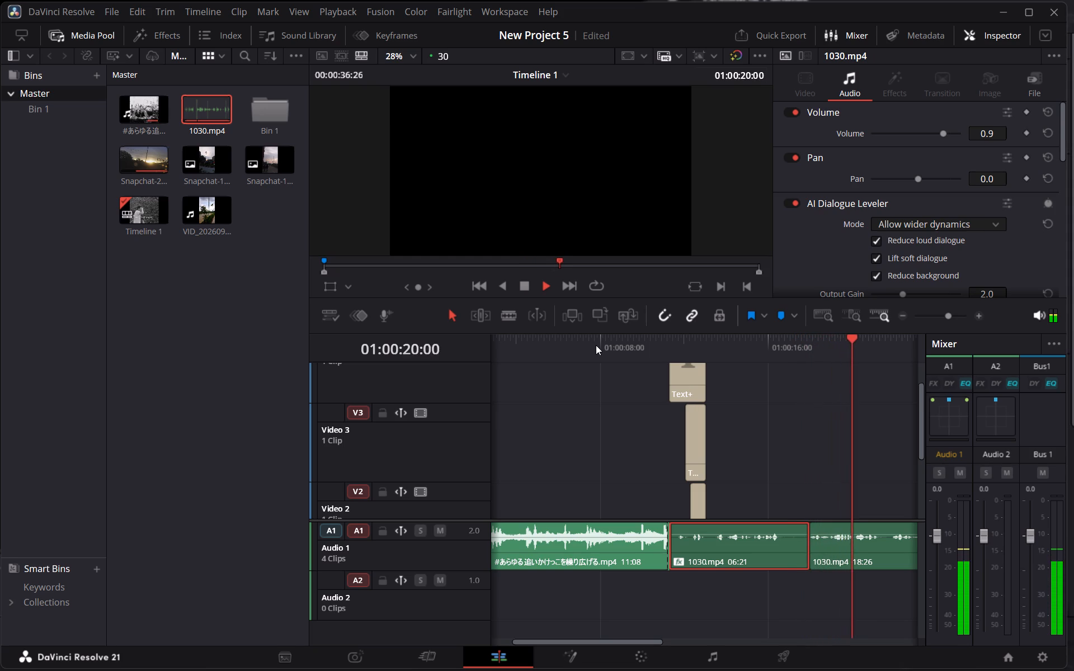
key("space")
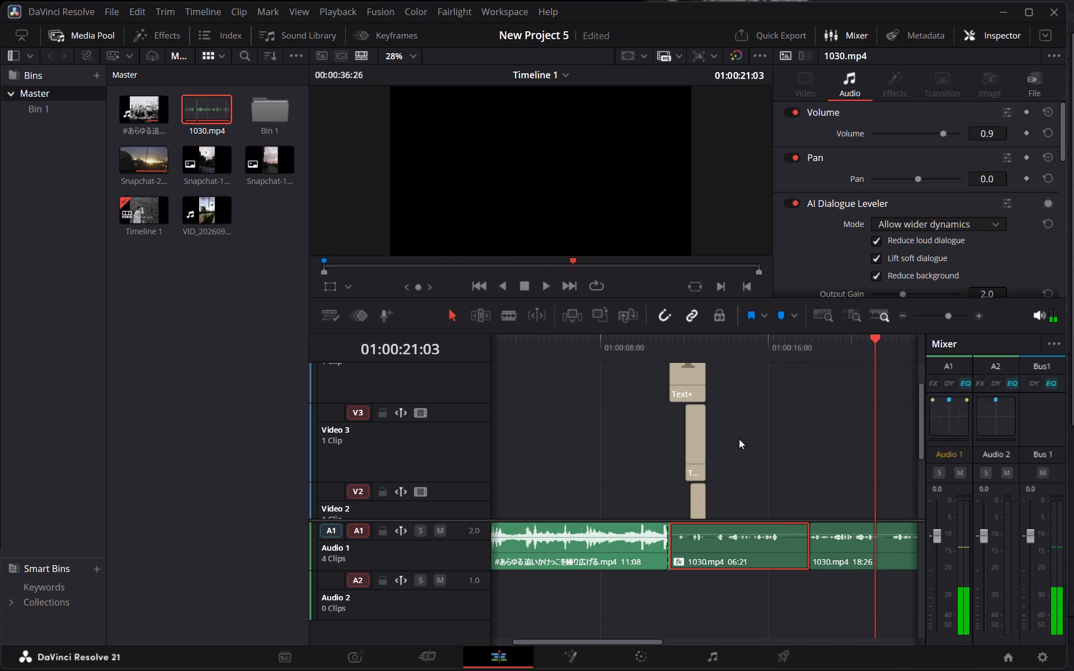
Select the first 1030.mp4 piece on Audio 1 for its clip audio settings.
left_click(724, 538)
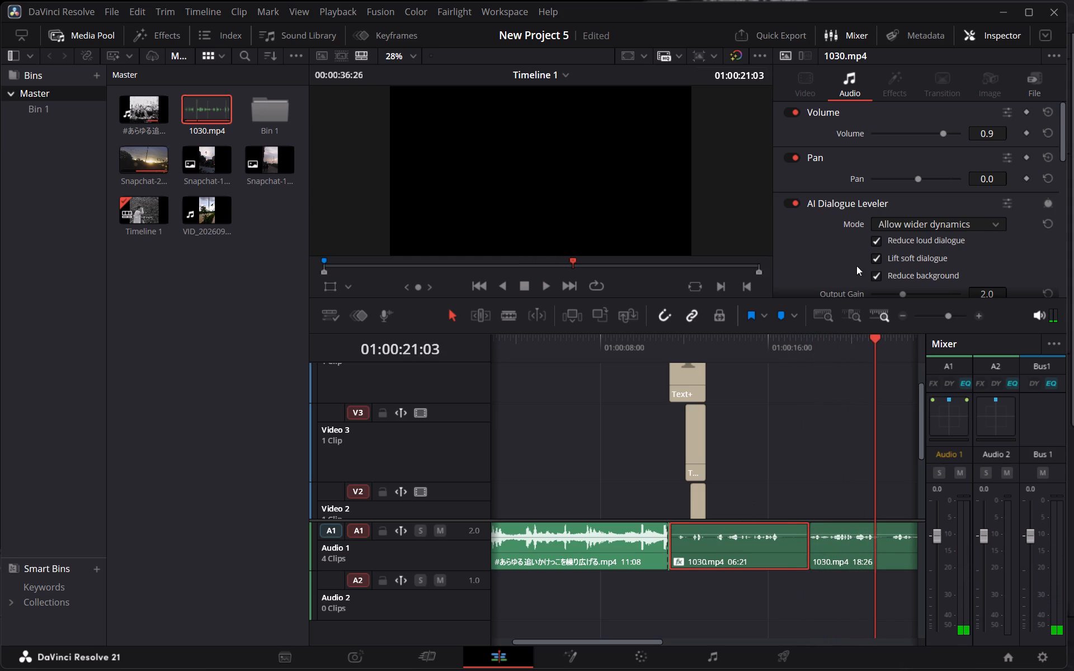
Set the clip volume of the first 1030.mp4 piece on Audio 1 to 2.9.
left_click(991, 139)
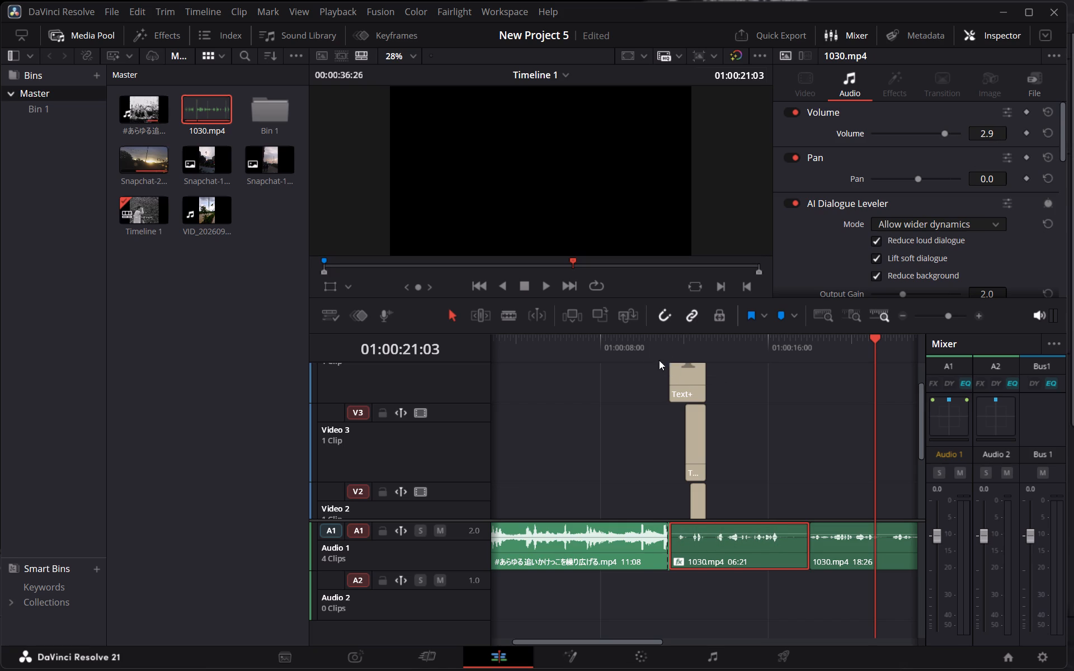
Play Timeline 1 from just before the end of the music clip through the first 1030.mp4 piece, stopping in the second at about 01:00:19:03.
left_click(644, 348)
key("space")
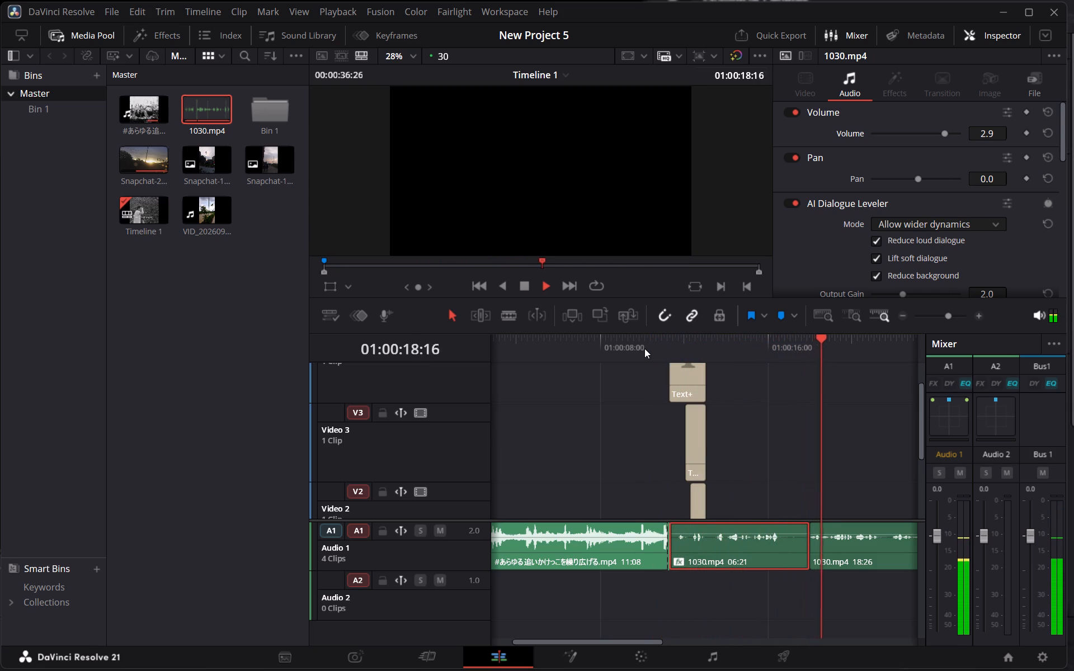